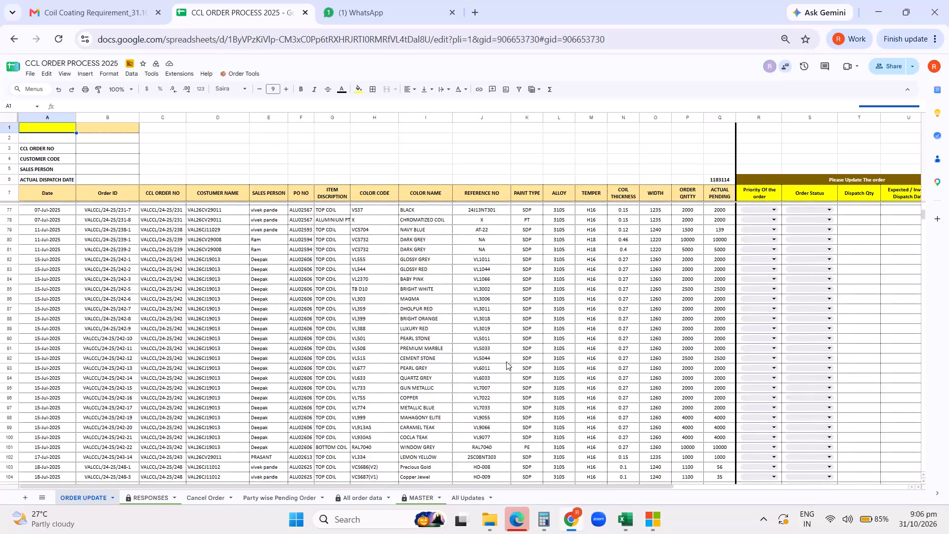
Review the most recent order rows, dated 31-Oct-2026, at the end of the ORDER UPDATE sheet's data.
{"action": "scroll", "coordinate": [506, 361], "scroll_direction": "down", "scroll_amount": 5}
{"action": "scroll", "coordinate": [507, 361], "scroll_direction": "down", "scroll_amount": 20}
{"action": "scroll", "coordinate": [507, 361], "scroll_direction": "down", "scroll_amount": 20}
{"action": "scroll", "coordinate": [507, 361], "scroll_direction": "down", "scroll_amount": 7}
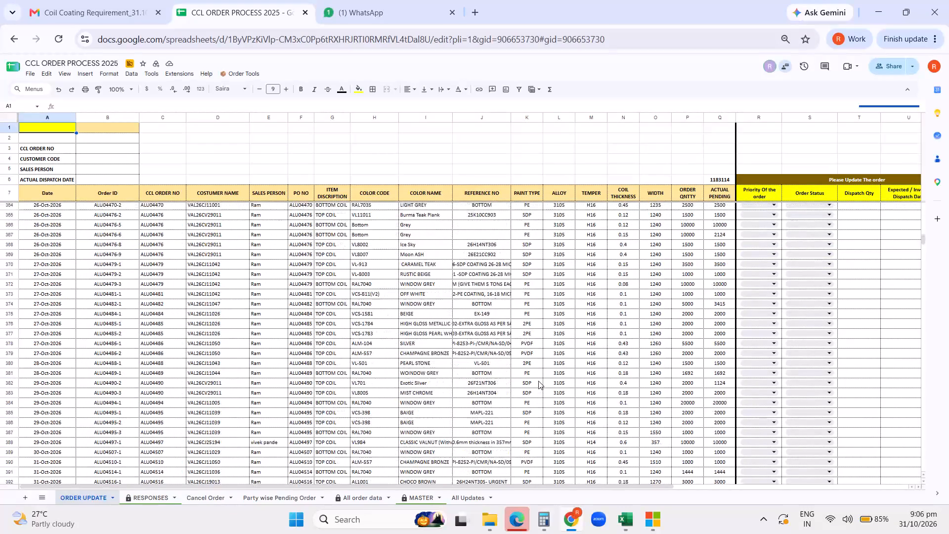
{"action": "scroll", "coordinate": [538, 381], "scroll_direction": "down", "scroll_amount": 9}
{"action": "scroll", "coordinate": [539, 379], "scroll_direction": "up", "scroll_amount": 8}
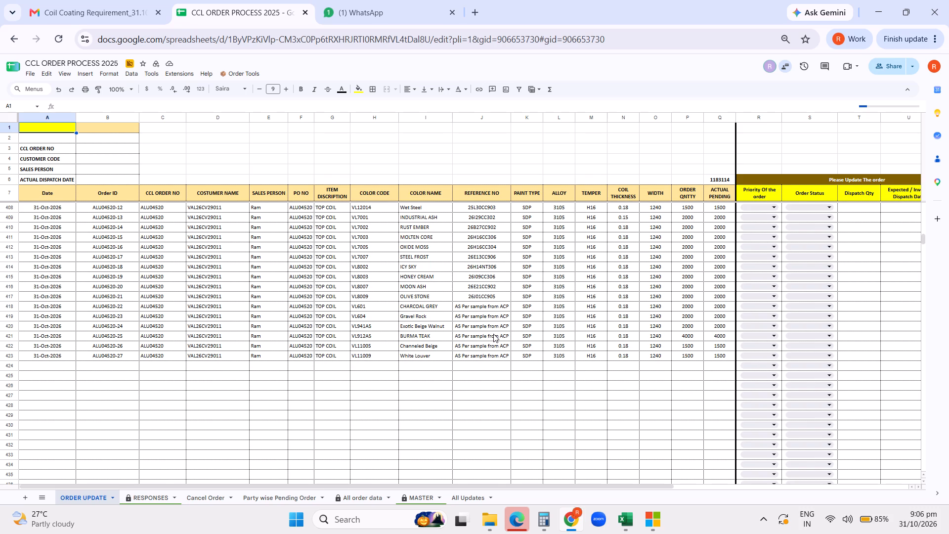
{"action": "scroll", "coordinate": [493, 334], "scroll_direction": "up", "scroll_amount": 2}
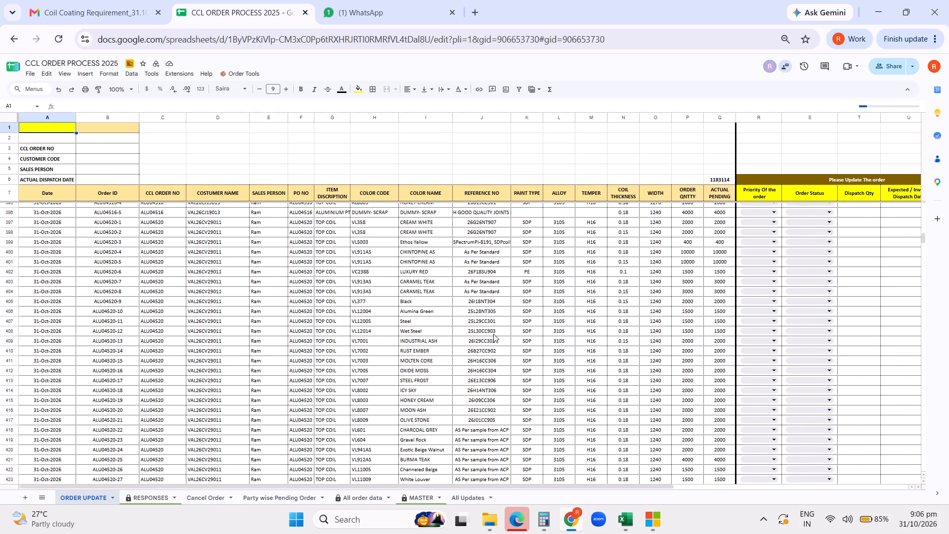
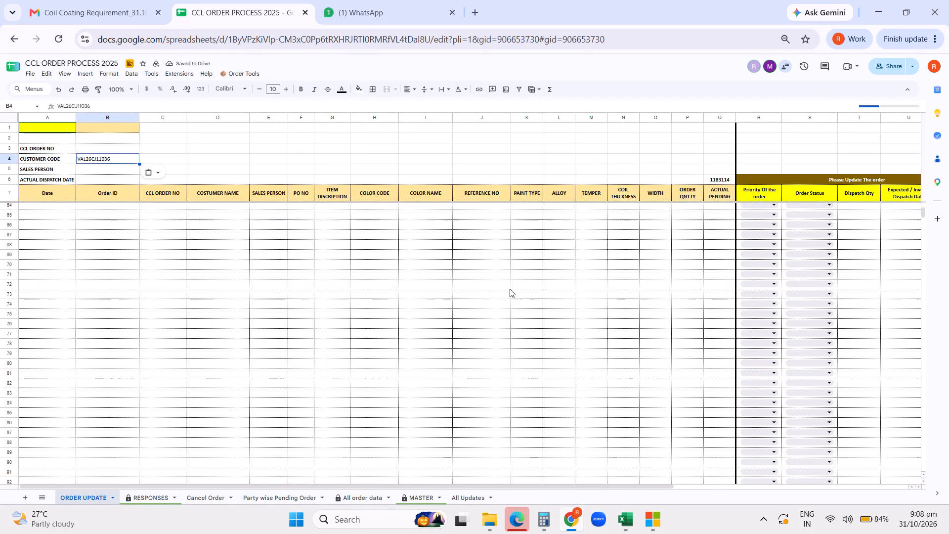
Set the order status of ALU04514-1, the window grey bottom coil, to Dispatched and enter a dispatch quantity of 1444.
{"action": "scroll", "coordinate": [510, 289], "scroll_direction": "up", "scroll_amount": 19}
{"action": "left_click", "coordinate": [812, 248]}
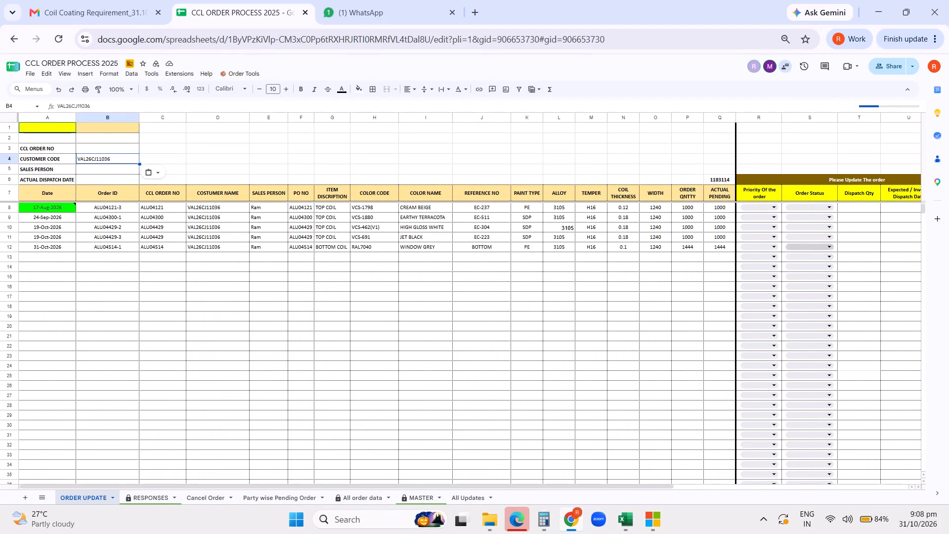
{"action": "left_click", "coordinate": [792, 299]}
{"action": "left_click", "coordinate": [847, 249]}
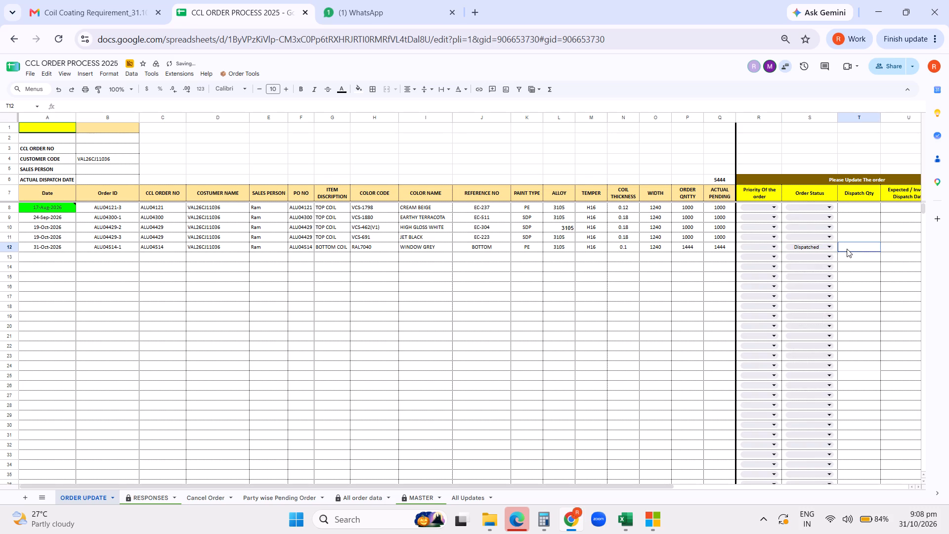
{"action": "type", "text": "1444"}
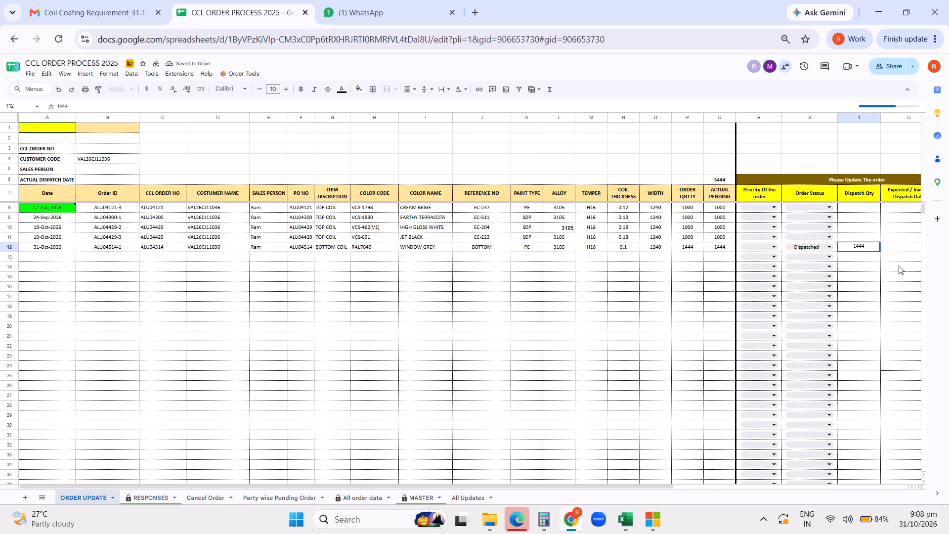
{"action": "left_click", "coordinate": [897, 241]}
{"action": "double_click", "coordinate": [897, 250]}
{"action": "triple_click", "coordinate": [896, 248]}
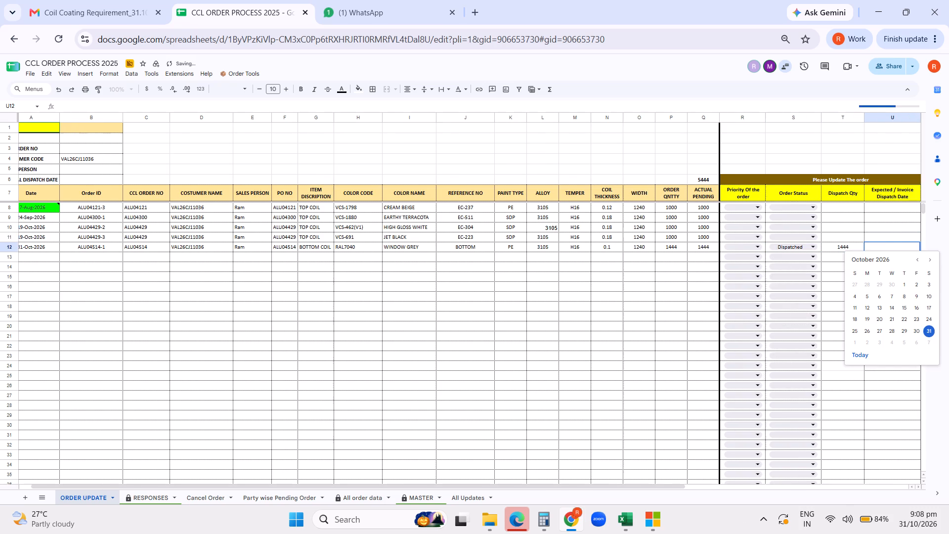
{"action": "left_click", "coordinate": [929, 330]}
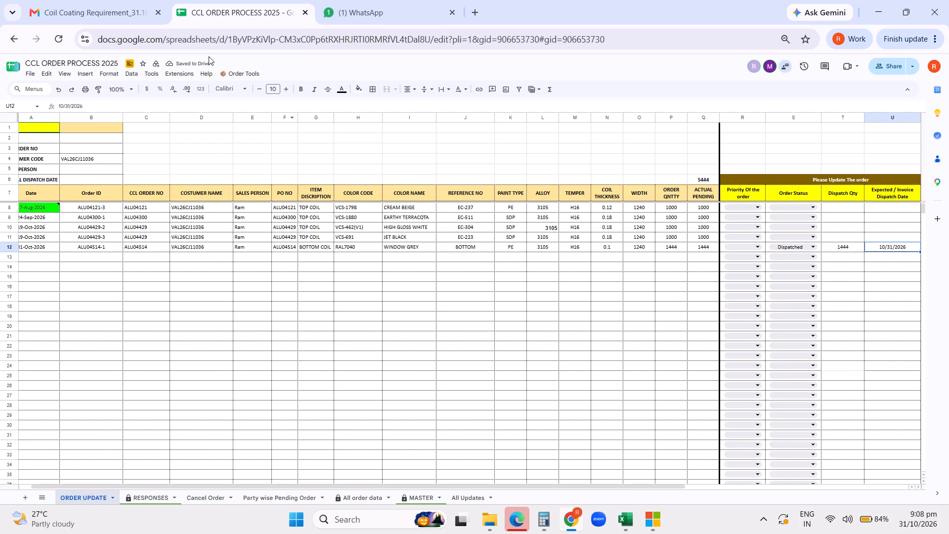
{"action": "left_click", "coordinate": [242, 70]}
{"action": "left_click", "coordinate": [245, 86]}
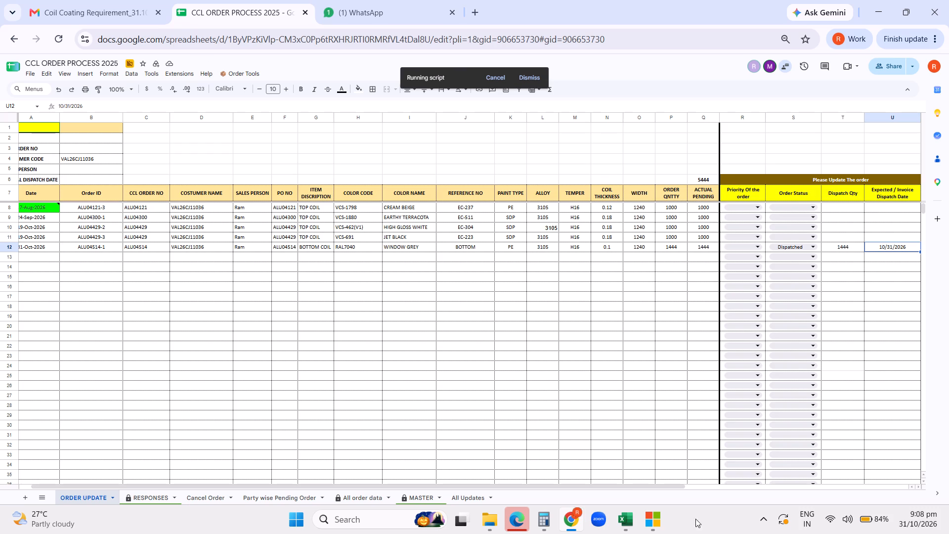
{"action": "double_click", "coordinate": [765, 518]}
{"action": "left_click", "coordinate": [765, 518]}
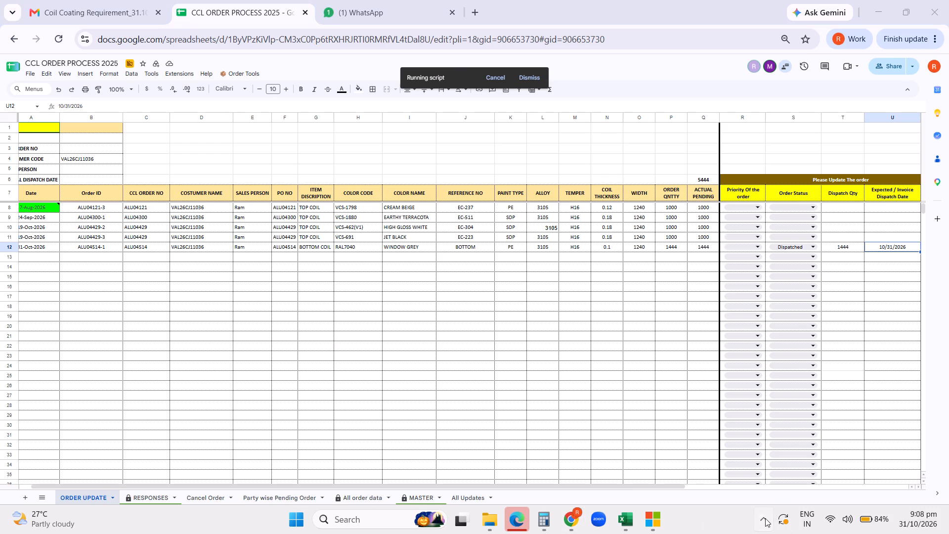
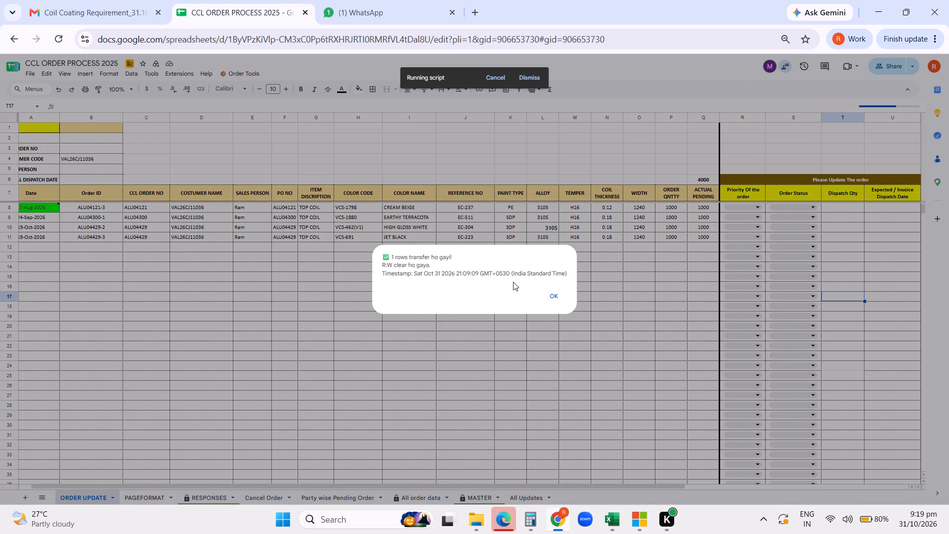
Dismiss the Order Tools script's row-transfer notice to return to the ORDER UPDATE sheet.
{"action": "left_click", "coordinate": [554, 292]}
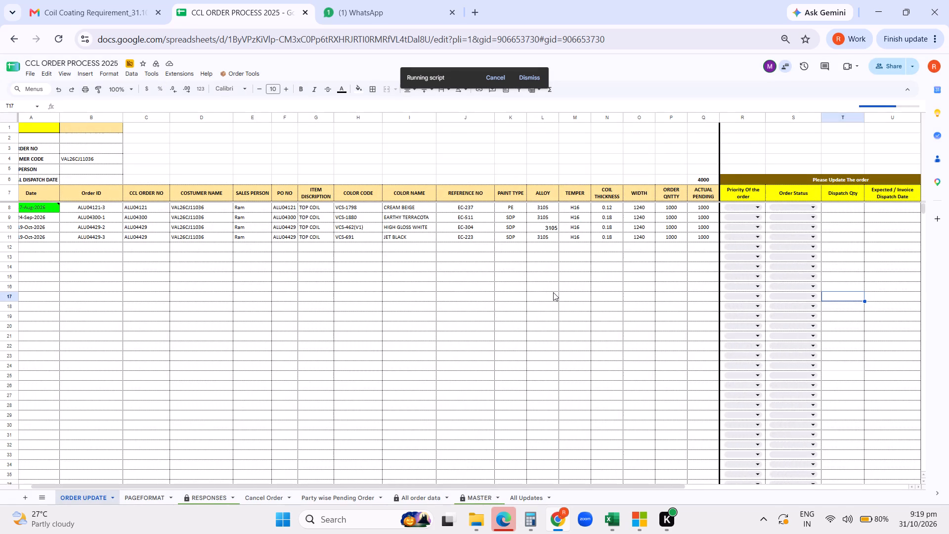
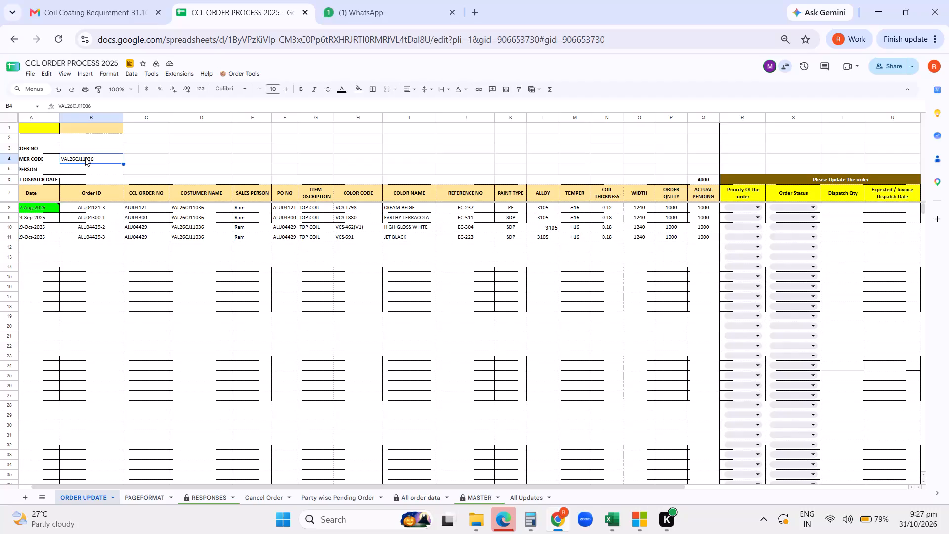
{"action": "key", "text": "Delete"}
{"action": "left_click", "coordinate": [148, 166]}
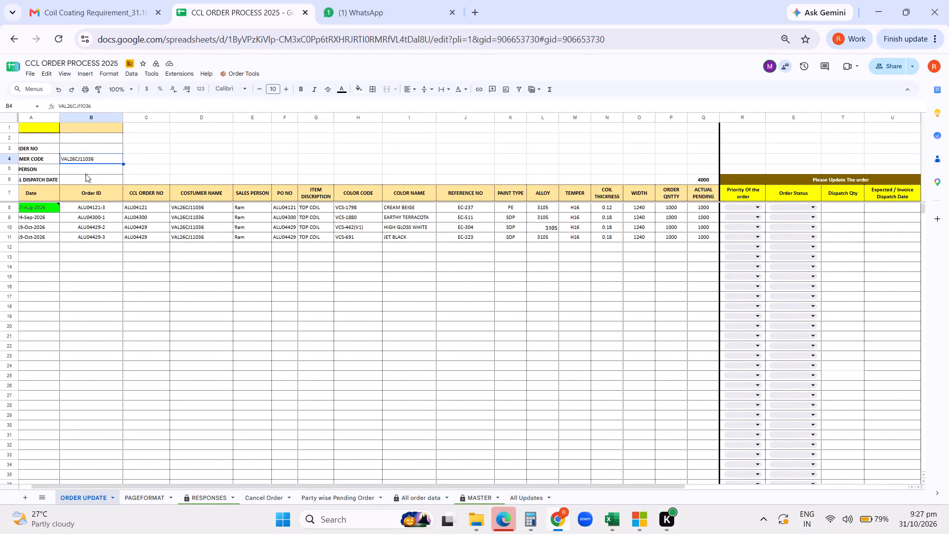
{"action": "left_click", "coordinate": [89, 164]}
{"action": "left_click", "coordinate": [89, 162]}
{"action": "left_click", "coordinate": [288, 345]}
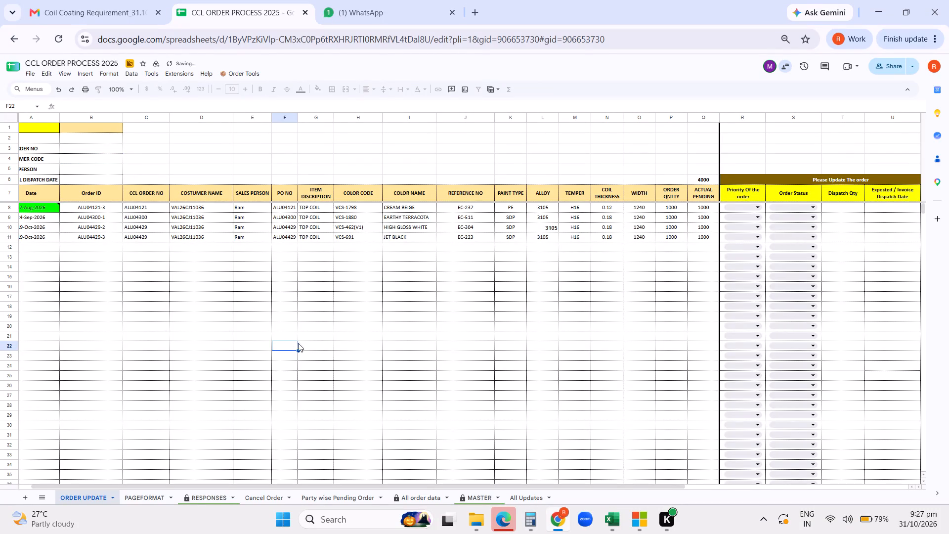
{"action": "scroll", "coordinate": [400, 334], "scroll_direction": "up", "scroll_amount": 6}
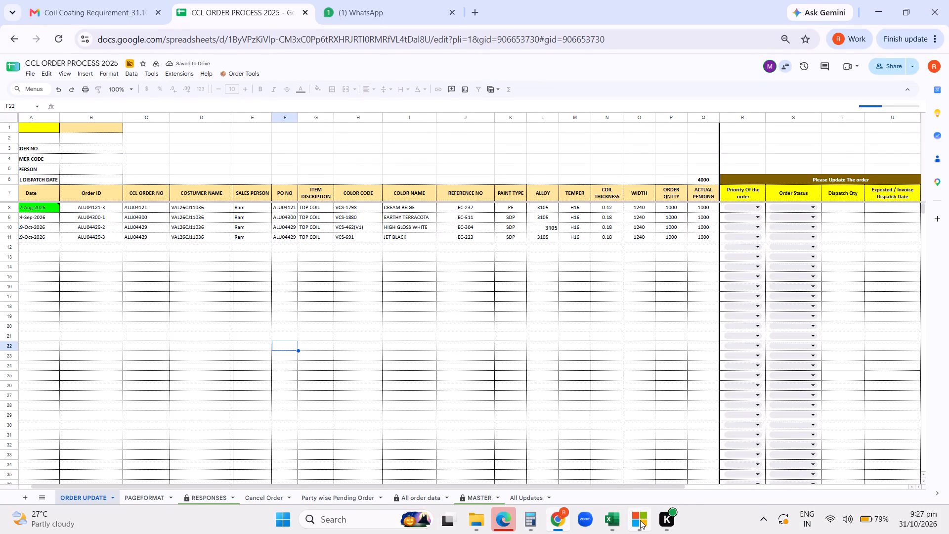
Switch to the Pending Order 12oct26 Excel workbook and filter the 12Oct26 sheet's customer names to ALUEARTH INDUSTRIES PVT LTD.
{"action": "left_click", "coordinate": [606, 524]}
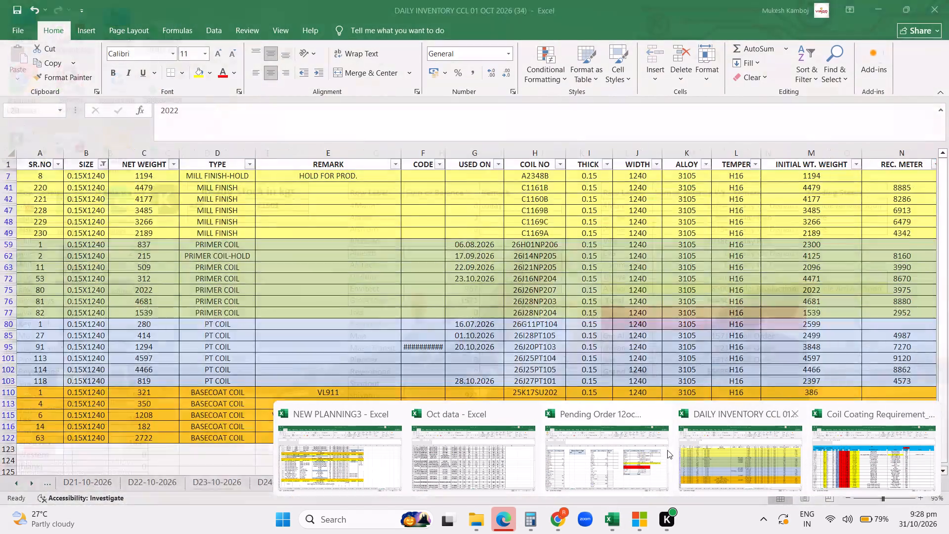
{"action": "left_click", "coordinate": [631, 468]}
{"action": "left_click", "coordinate": [83, 485]}
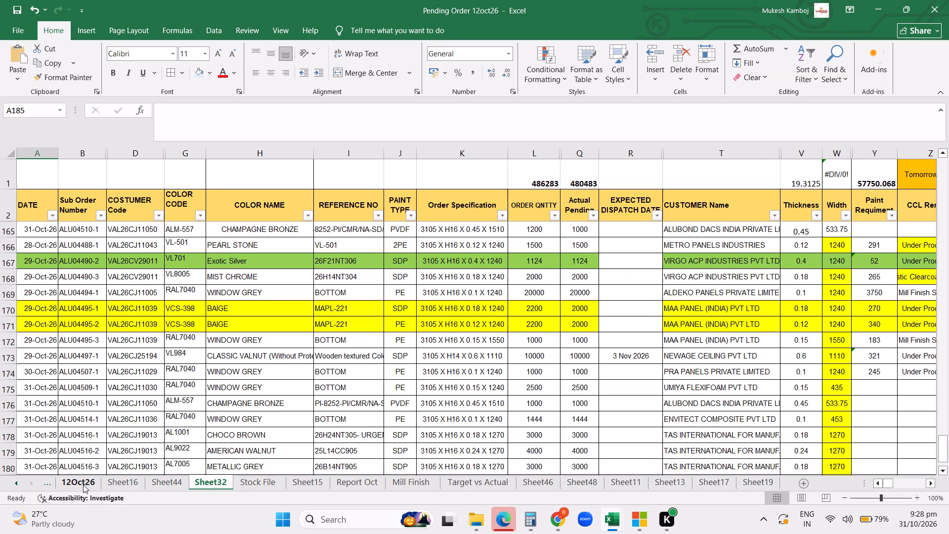
{"action": "left_click", "coordinate": [664, 338]}
{"action": "scroll", "coordinate": [771, 283], "scroll_direction": "up", "scroll_amount": 4}
{"action": "left_click", "coordinate": [776, 213]}
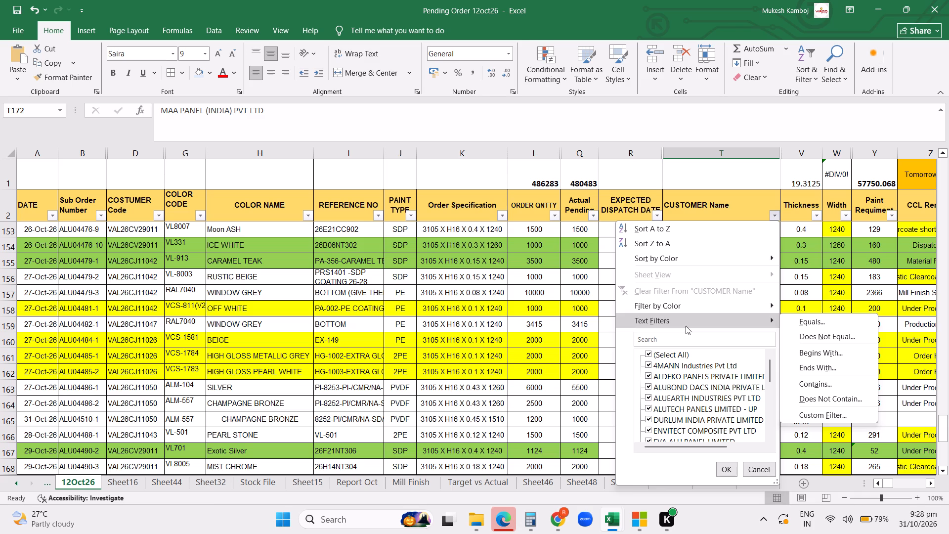
{"action": "left_click", "coordinate": [672, 354]}
{"action": "left_click", "coordinate": [650, 399]}
{"action": "left_click", "coordinate": [724, 466]}
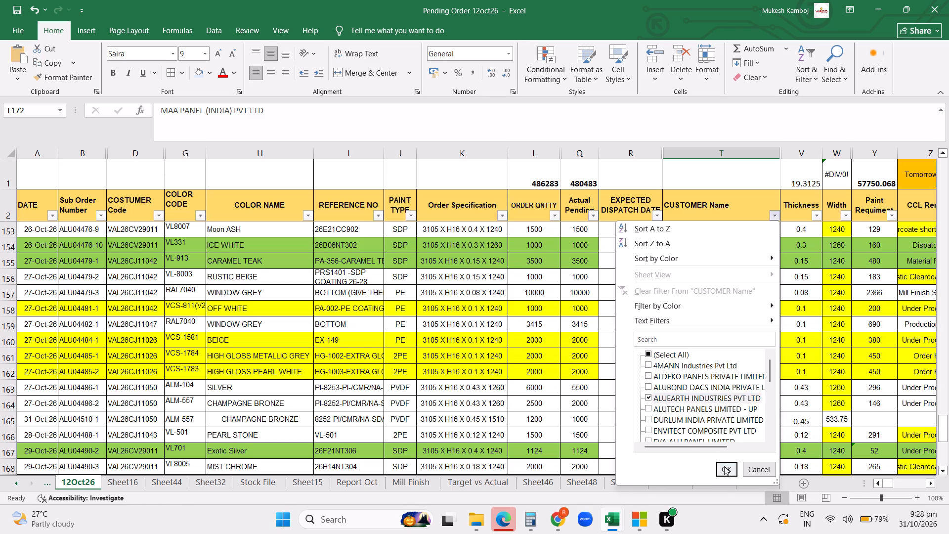
{"action": "scroll", "coordinate": [725, 460], "scroll_direction": "up", "scroll_amount": 12}
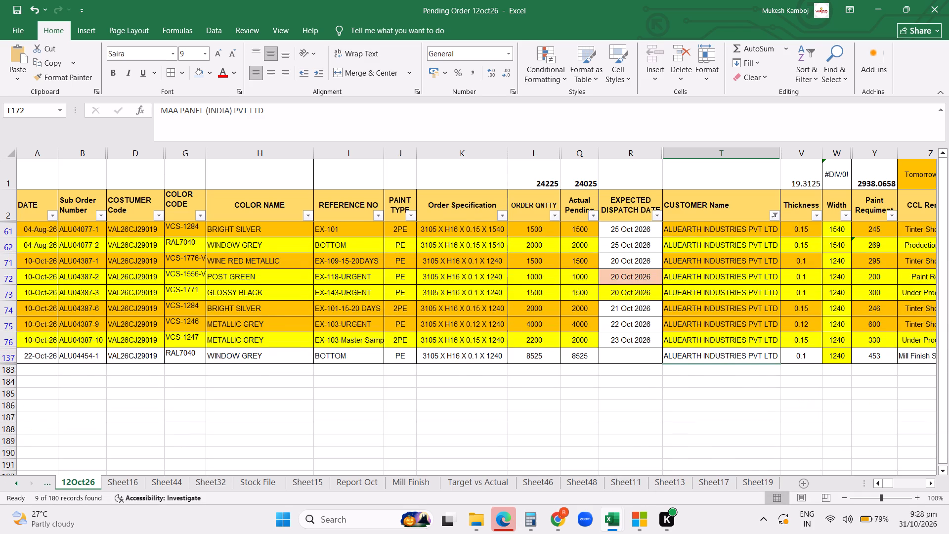
Change the customer name filter to show only ALUTECH PANELS LIMITED - UP.
{"action": "left_click", "coordinate": [771, 214]}
{"action": "left_click", "coordinate": [669, 396]}
{"action": "left_click", "coordinate": [669, 412]}
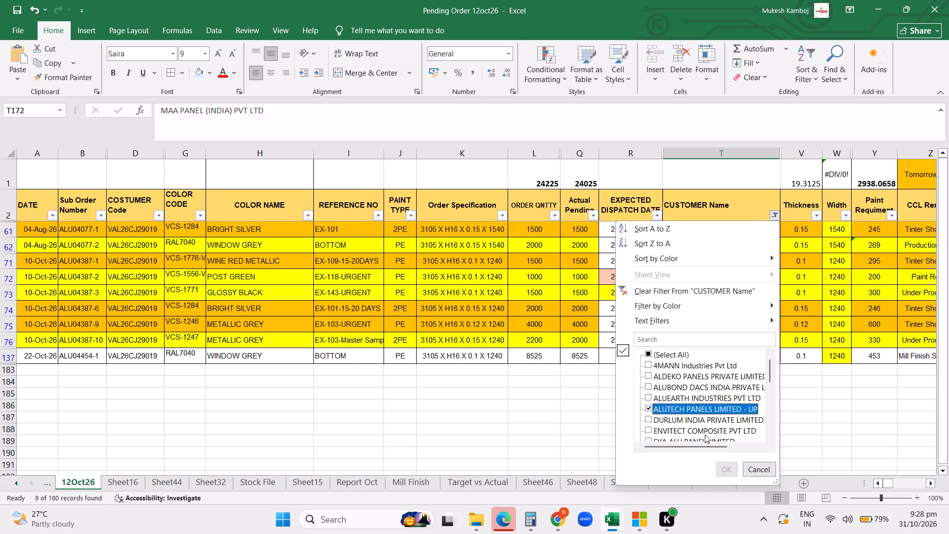
{"action": "left_click", "coordinate": [717, 458]}
{"action": "left_click", "coordinate": [724, 467]}
{"action": "scroll", "coordinate": [668, 432], "scroll_direction": "up", "scroll_amount": 8}
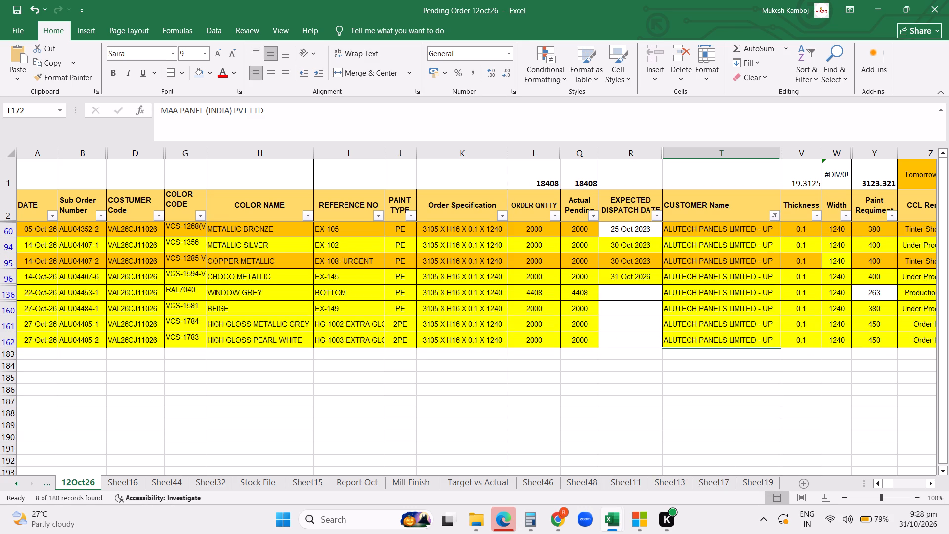
Change the customer name filter to show only ENVITECT COMPOSITE PVT LTD.
{"action": "left_click", "coordinate": [773, 213]}
{"action": "triple_click", "coordinate": [670, 356]}
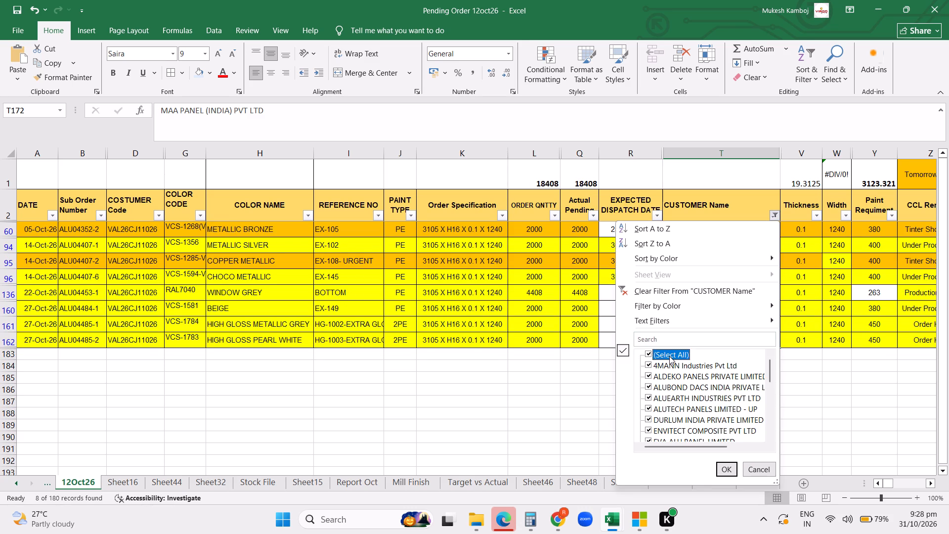
{"action": "scroll", "coordinate": [707, 398], "scroll_direction": "down", "scroll_amount": 1}
{"action": "left_click", "coordinate": [684, 398]}
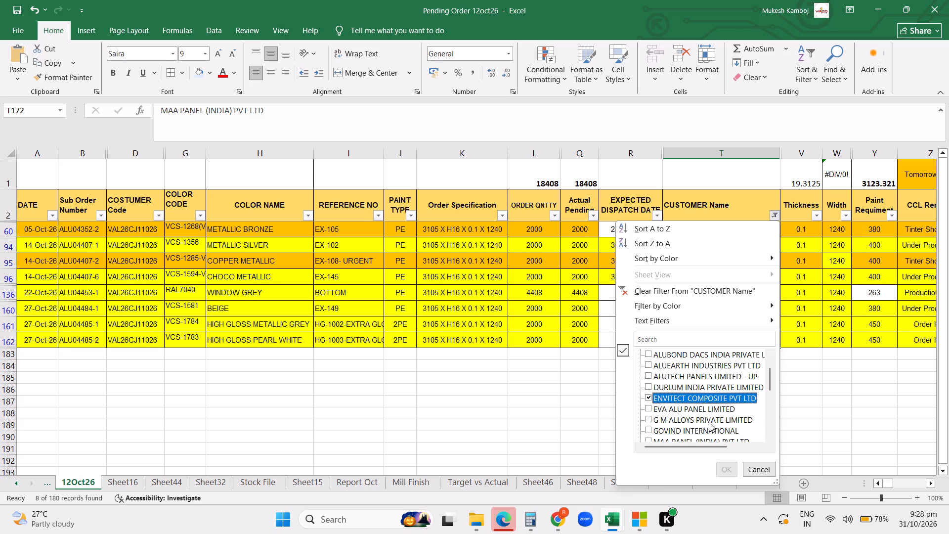
{"action": "left_click", "coordinate": [724, 471]}
{"action": "scroll", "coordinate": [558, 409], "scroll_direction": "up", "scroll_amount": 7}
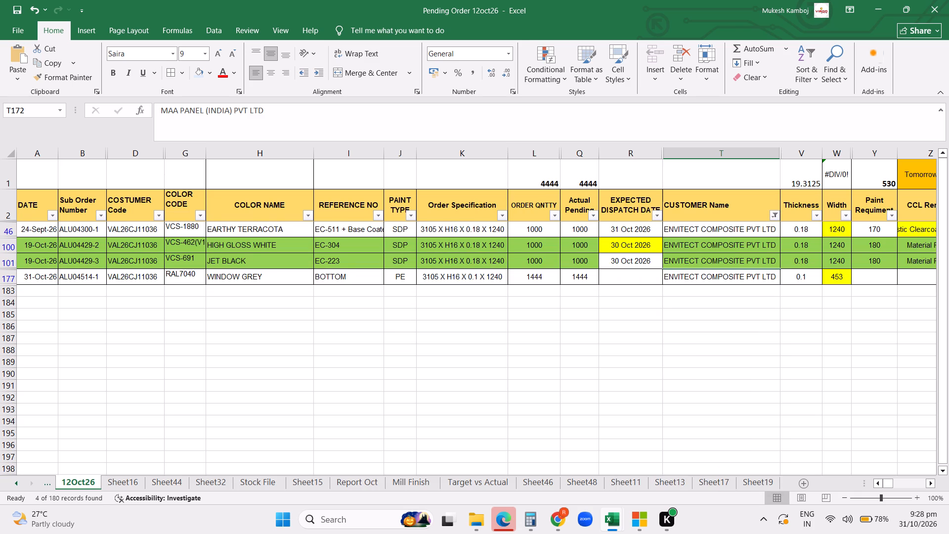
Delete the row of ENVITECT's HIGH GLOSS WHITE order ALU04429-2 from the pending order list.
{"action": "left_click", "coordinate": [5, 245]}
{"action": "right_click", "coordinate": [5, 244]}
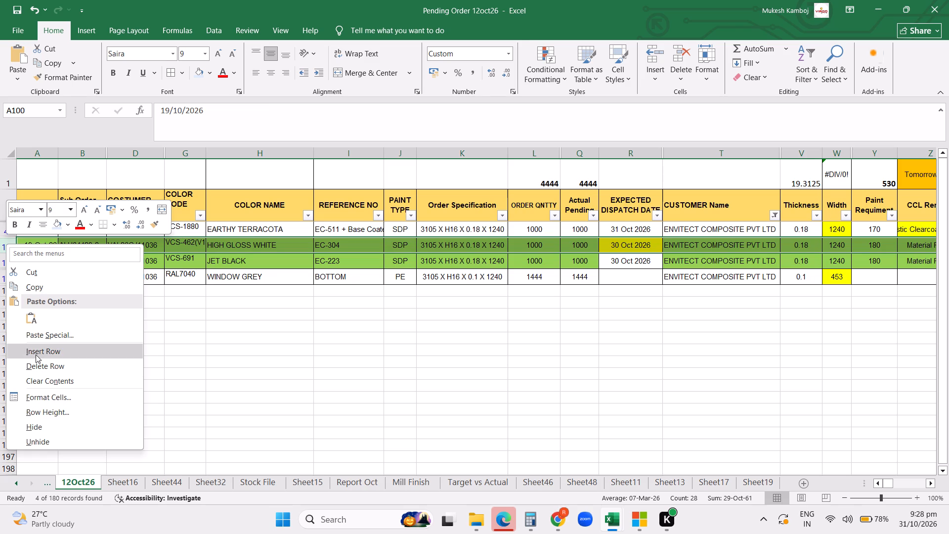
{"action": "left_click_drag", "start_coordinate": [36, 355], "coordinate": [38, 365]}
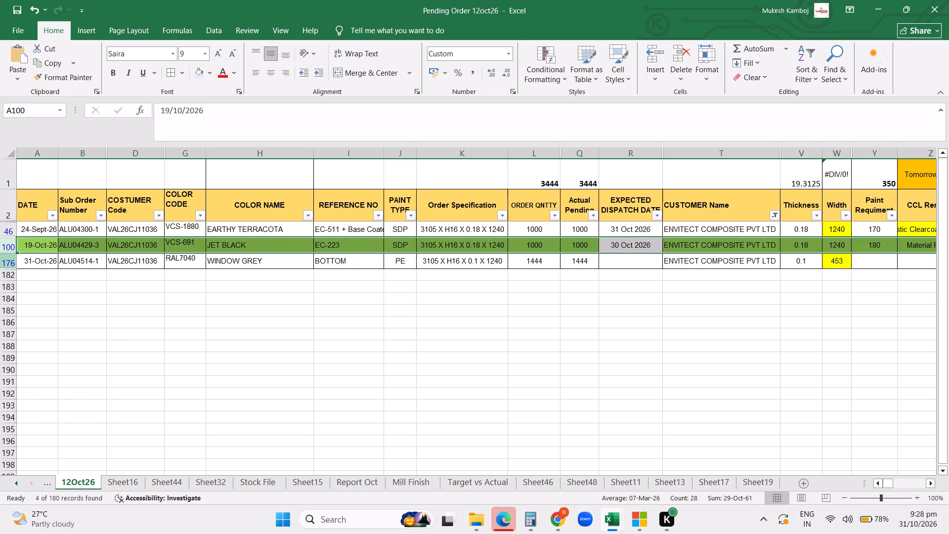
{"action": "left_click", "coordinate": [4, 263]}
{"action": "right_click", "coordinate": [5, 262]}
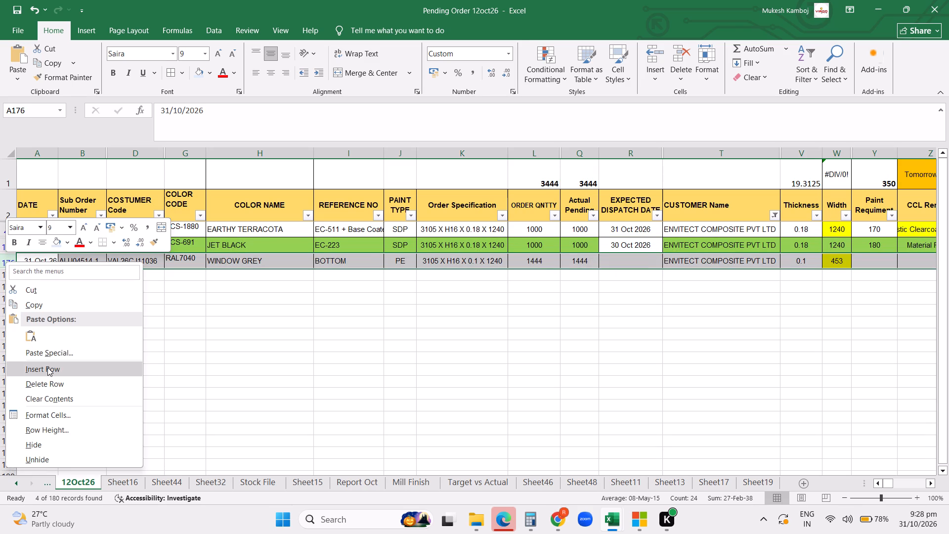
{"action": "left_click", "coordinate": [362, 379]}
Clear the customer name filter to show all pending orders again.
{"action": "left_click", "coordinate": [777, 214]}
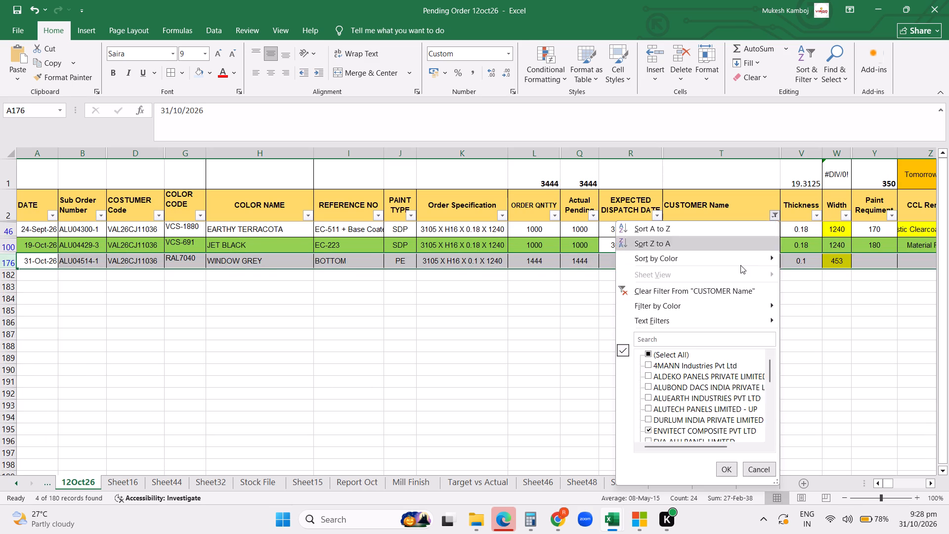
{"action": "left_click", "coordinate": [702, 291]}
Total the Actual Pending quantities of the 31-Oct-26 orders at the end of the list, ALU04509-1 to ALU04516-5.
{"action": "left_click", "coordinate": [360, 331]}
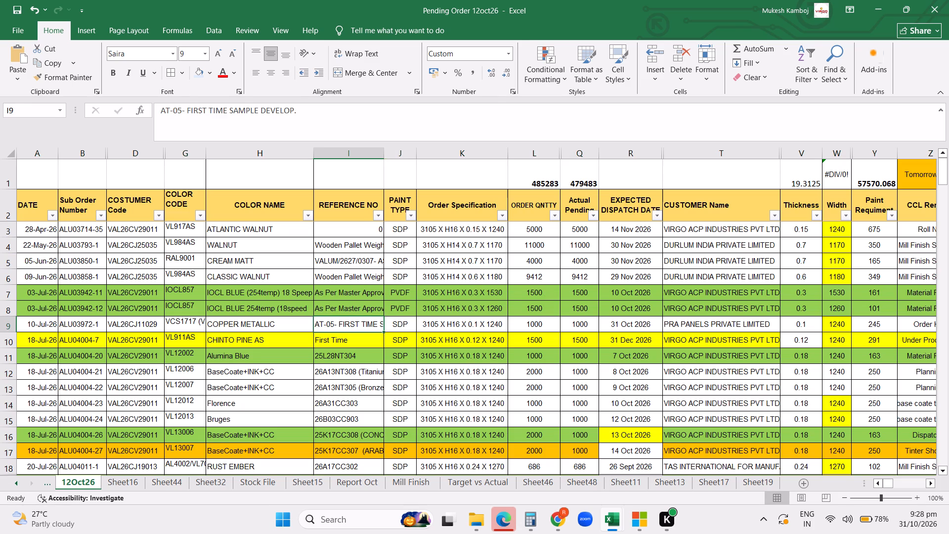
{"action": "key", "text": "ctrl+Down"}
{"action": "scroll", "coordinate": [366, 333], "scroll_direction": "down", "scroll_amount": 9}
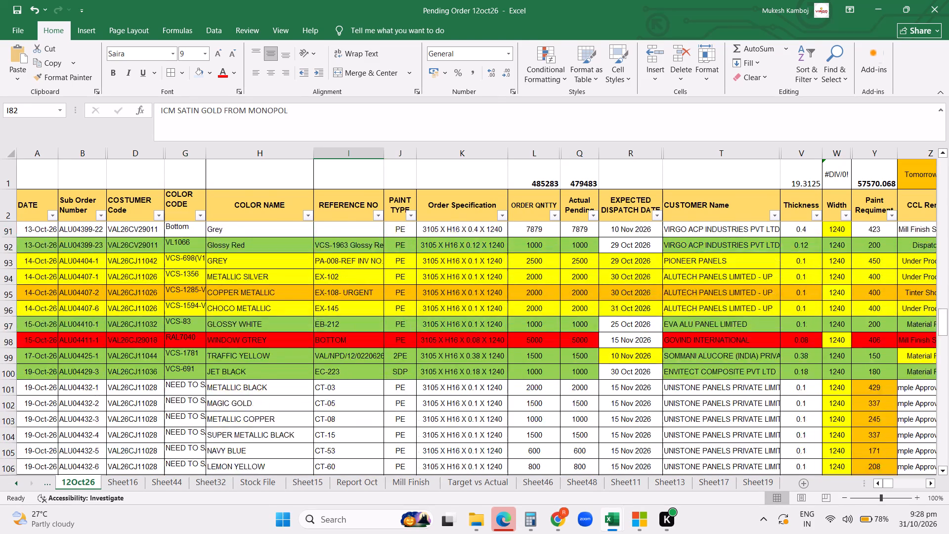
{"action": "scroll", "coordinate": [429, 330], "scroll_direction": "down", "scroll_amount": 8}
{"action": "scroll", "coordinate": [460, 330], "scroll_direction": "down", "scroll_amount": 18}
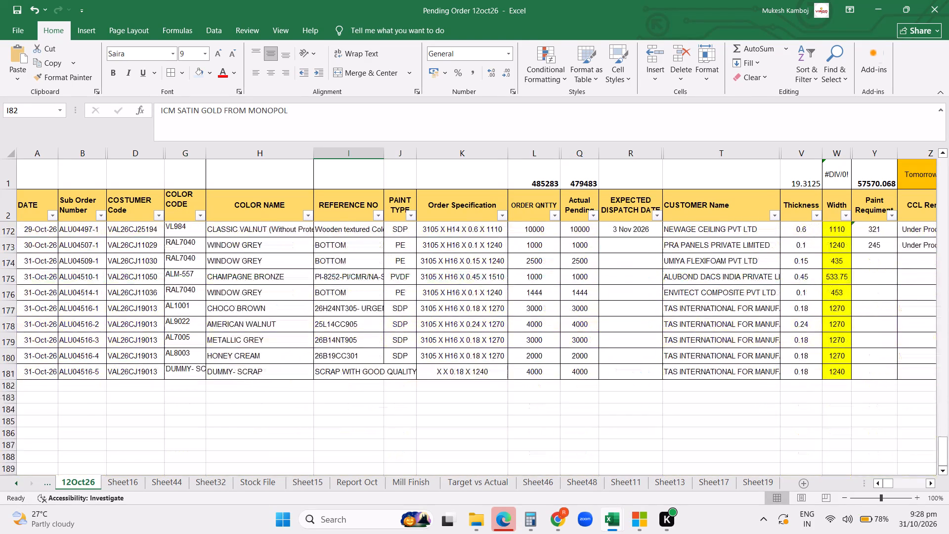
{"action": "scroll", "coordinate": [461, 329], "scroll_direction": "up", "scroll_amount": 1}
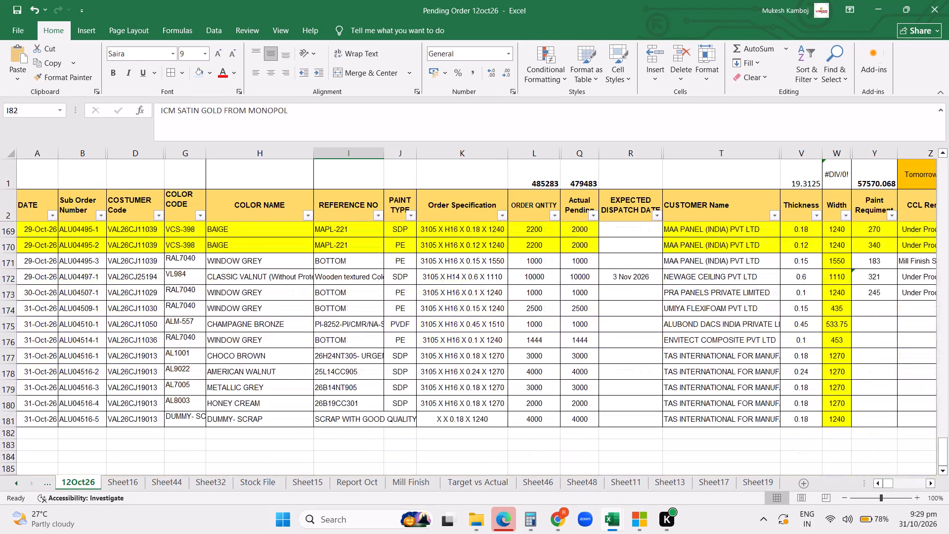
{"action": "left_click_drag", "start_coordinate": [576, 310], "coordinate": [582, 424]}
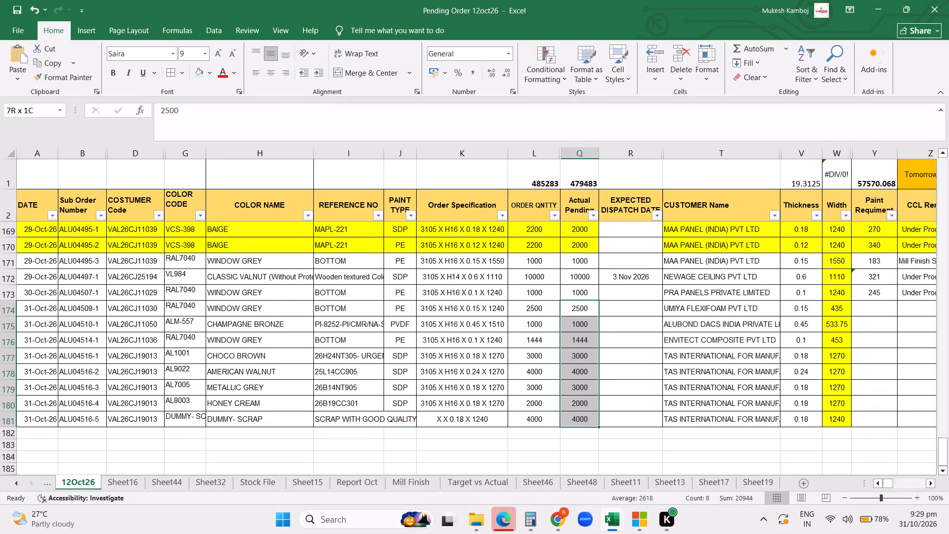
{"action": "left_click_drag", "start_coordinate": [582, 424], "coordinate": [580, 424]}
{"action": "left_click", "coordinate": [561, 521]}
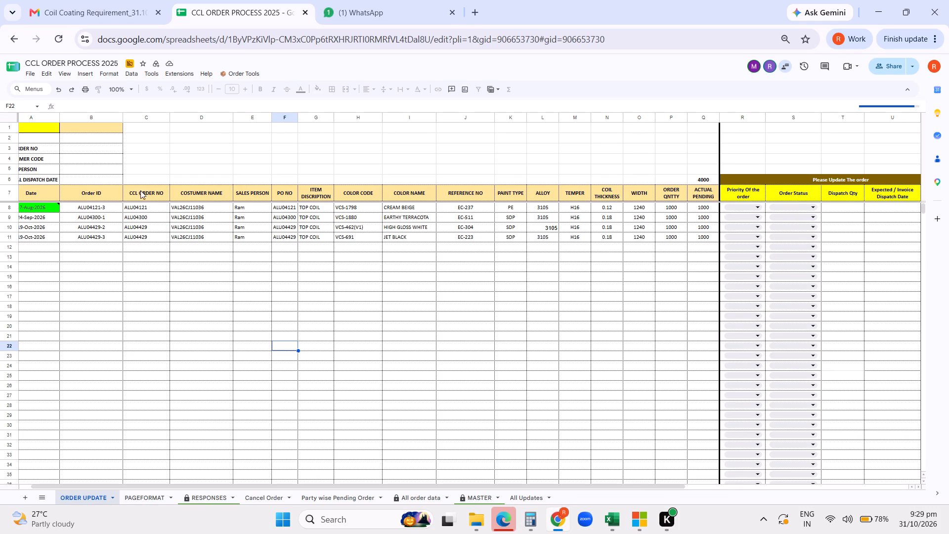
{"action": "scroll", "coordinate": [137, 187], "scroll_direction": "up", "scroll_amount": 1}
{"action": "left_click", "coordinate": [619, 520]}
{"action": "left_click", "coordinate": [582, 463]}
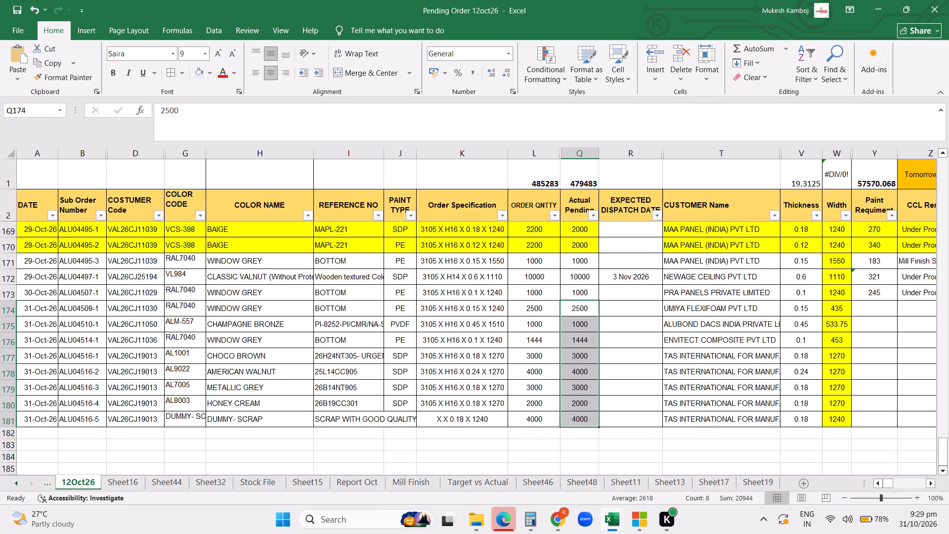
In the Report Oct sheet, enter 20.9 as the ACP order quantity received for 31-Oct-26.
{"action": "left_click", "coordinate": [257, 482]}
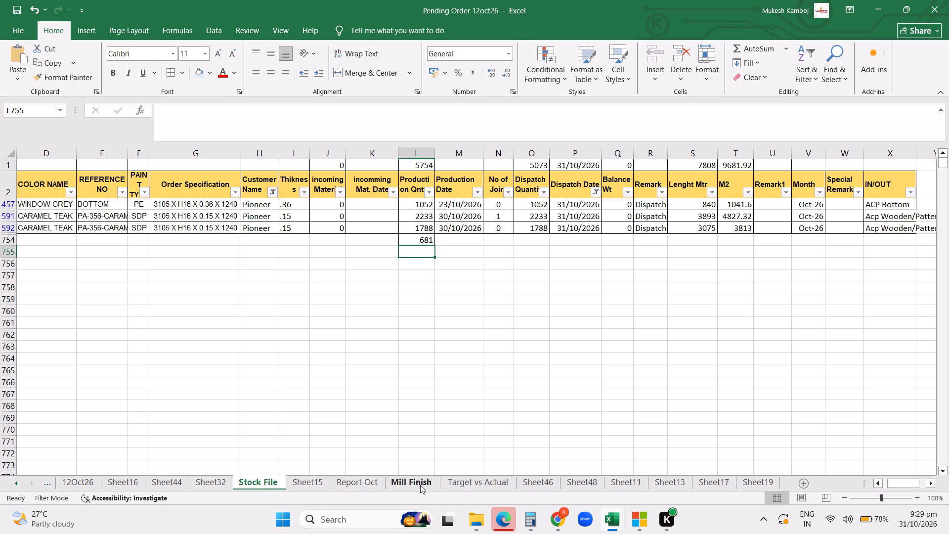
{"action": "left_click", "coordinate": [461, 483]}
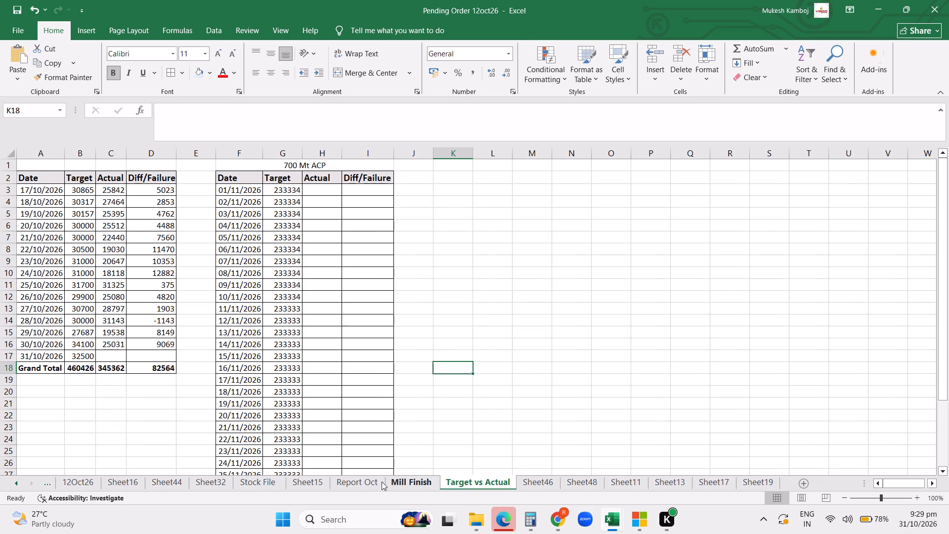
{"action": "left_click", "coordinate": [363, 481]}
{"action": "scroll", "coordinate": [350, 442], "scroll_direction": "down", "scroll_amount": 1}
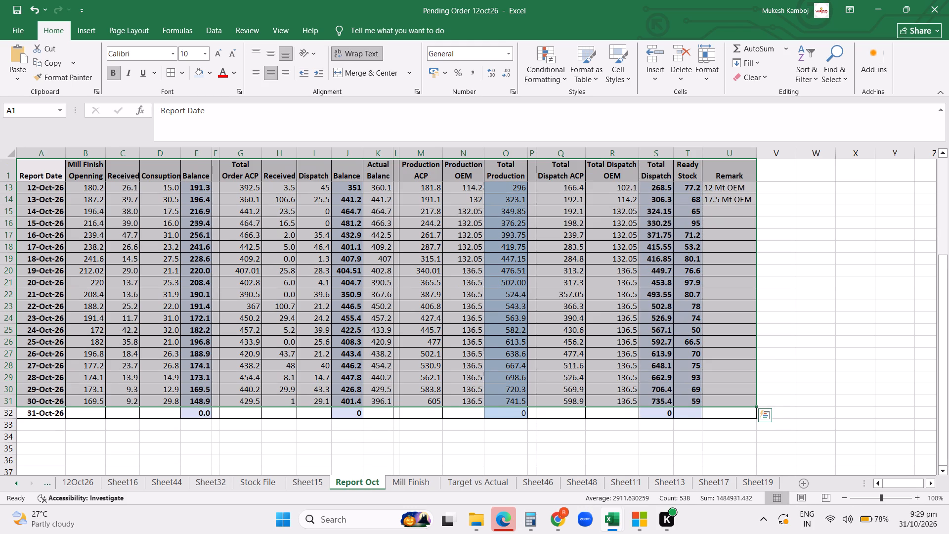
{"action": "left_click", "coordinate": [286, 412]}
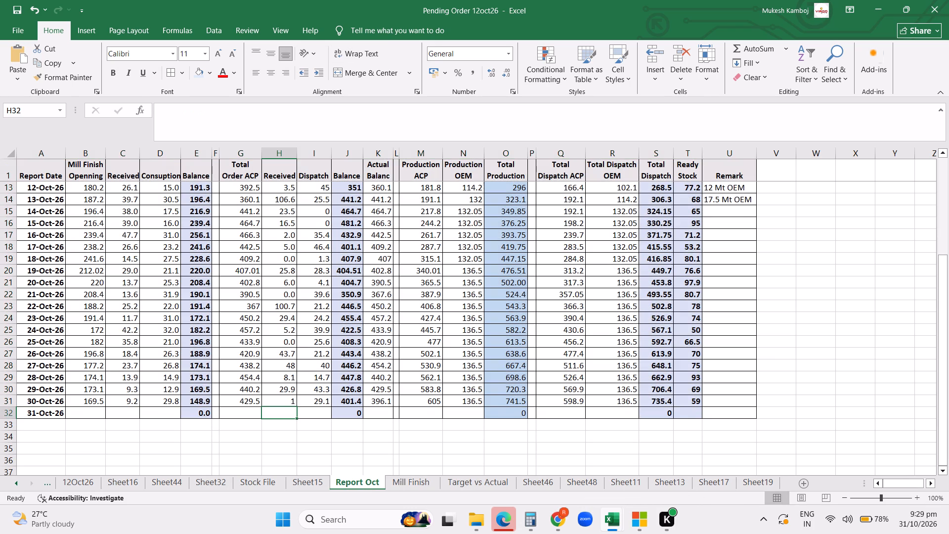
{"action": "type", "text": "20"}
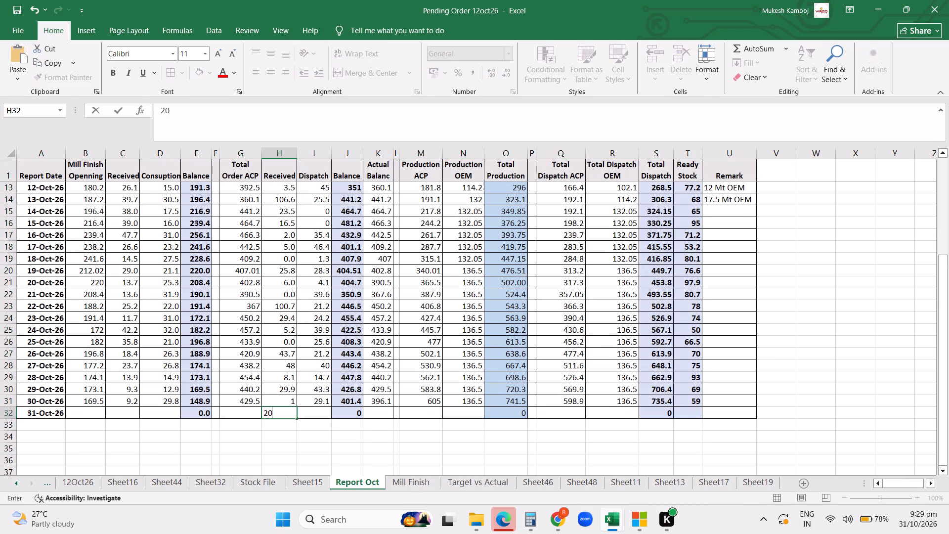
{"action": "type", "text": ".9"}
{"action": "key", "text": "Return"}
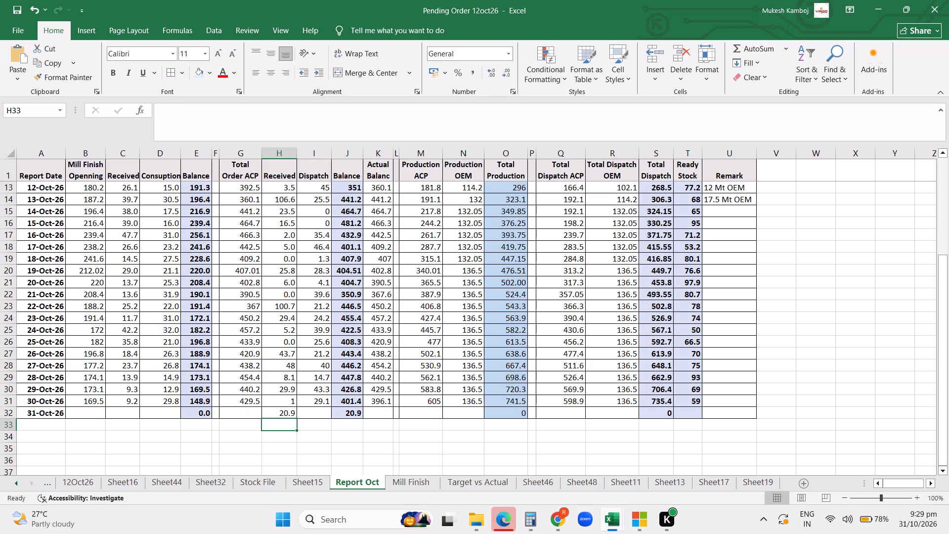
Enter 396.5 as the Total Order ACP for 31-Oct-26.
{"action": "left_click", "coordinate": [238, 413]}
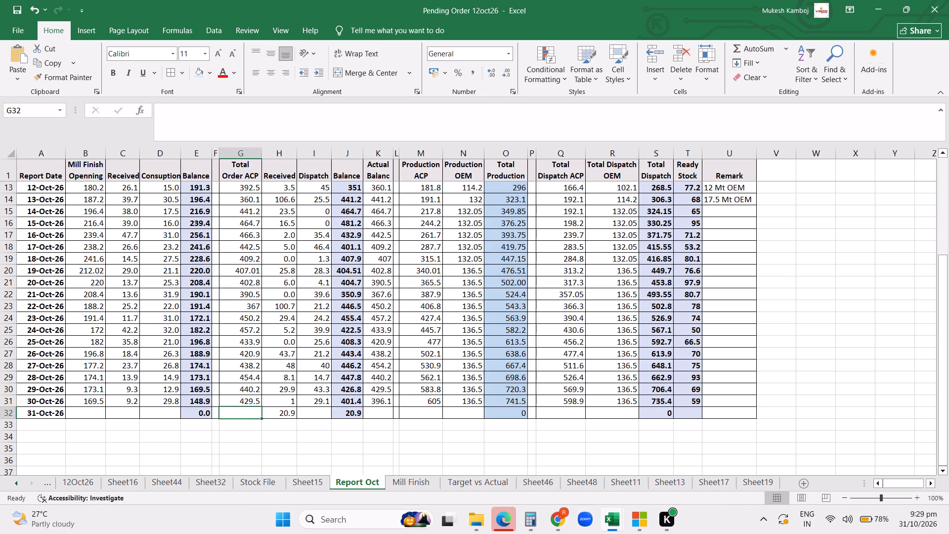
{"action": "type", "text": "396."}
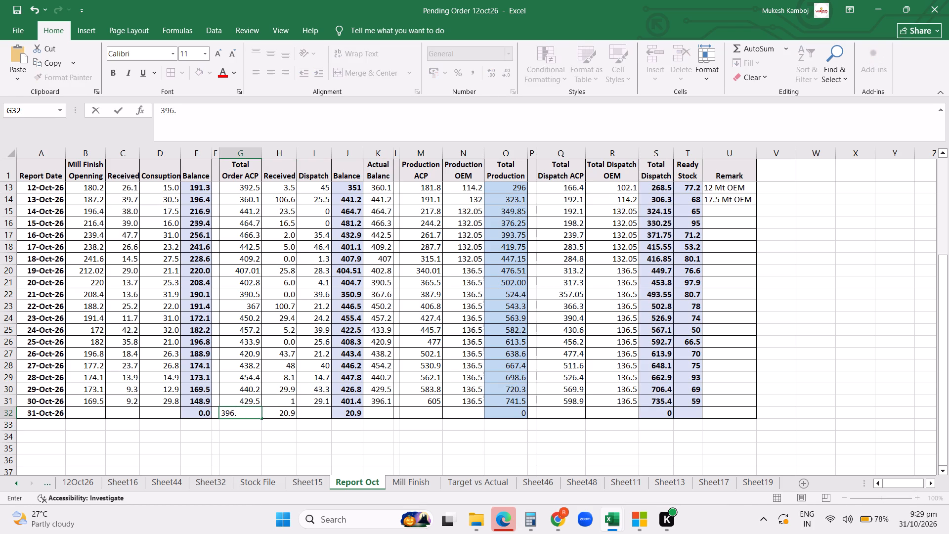
{"action": "key", "text": "5"}
{"action": "key", "text": "Return"}
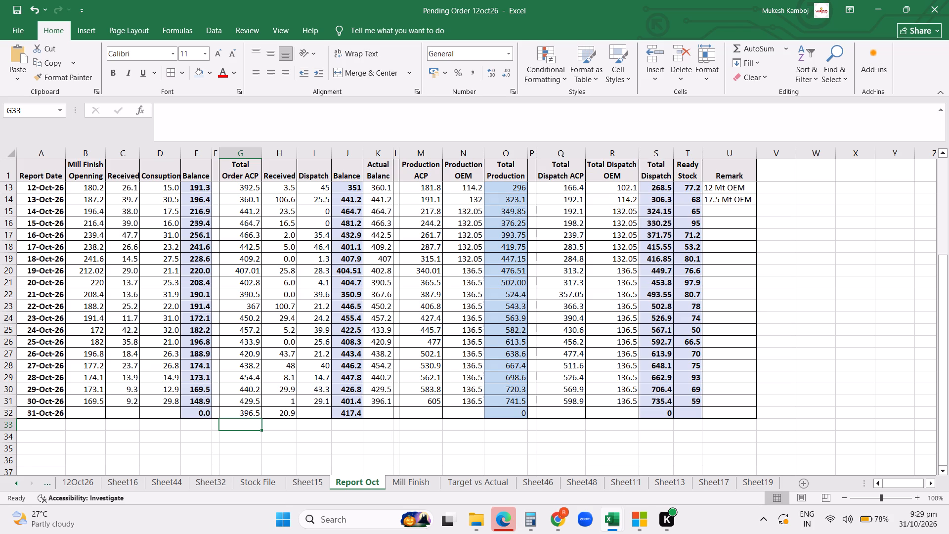
{"action": "left_click", "coordinate": [565, 525]}
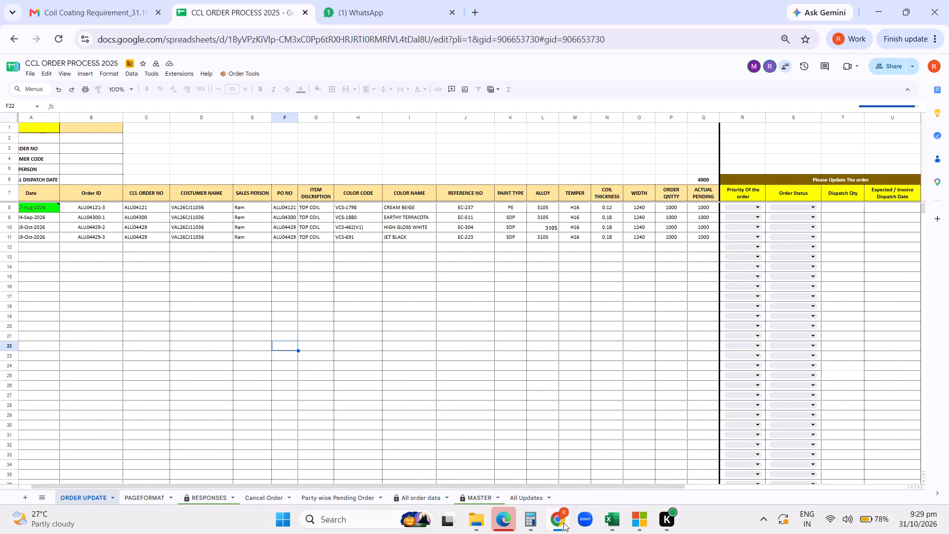
{"action": "scroll", "coordinate": [442, 374], "scroll_direction": "up", "scroll_amount": 5}
{"action": "scroll", "coordinate": [440, 373], "scroll_direction": "down", "scroll_amount": 5}
{"action": "scroll", "coordinate": [440, 373], "scroll_direction": "up", "scroll_amount": 16}
{"action": "left_click_drag", "start_coordinate": [625, 485], "coordinate": [811, 479]}
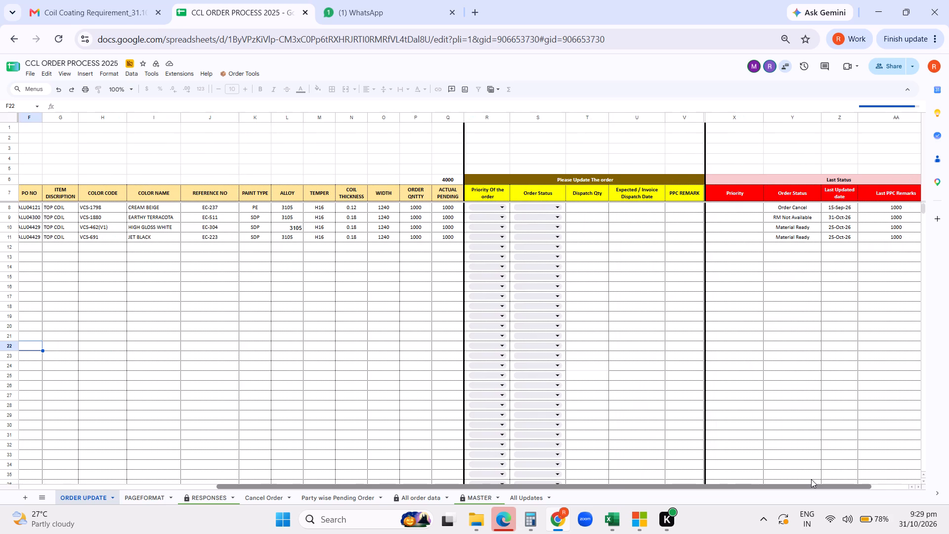
{"action": "left_click_drag", "start_coordinate": [811, 479], "coordinate": [811, 479]}
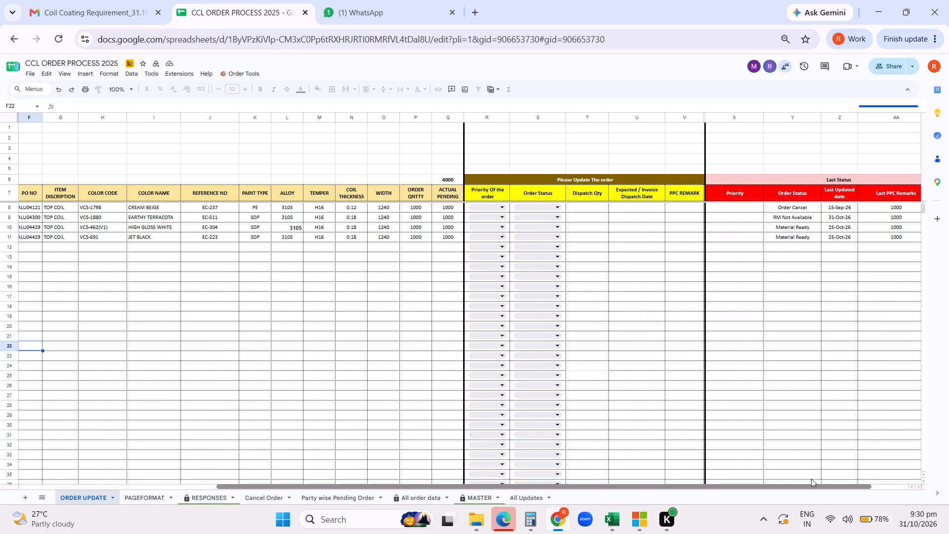
{"action": "left_click_drag", "start_coordinate": [811, 479], "coordinate": [801, 477]}
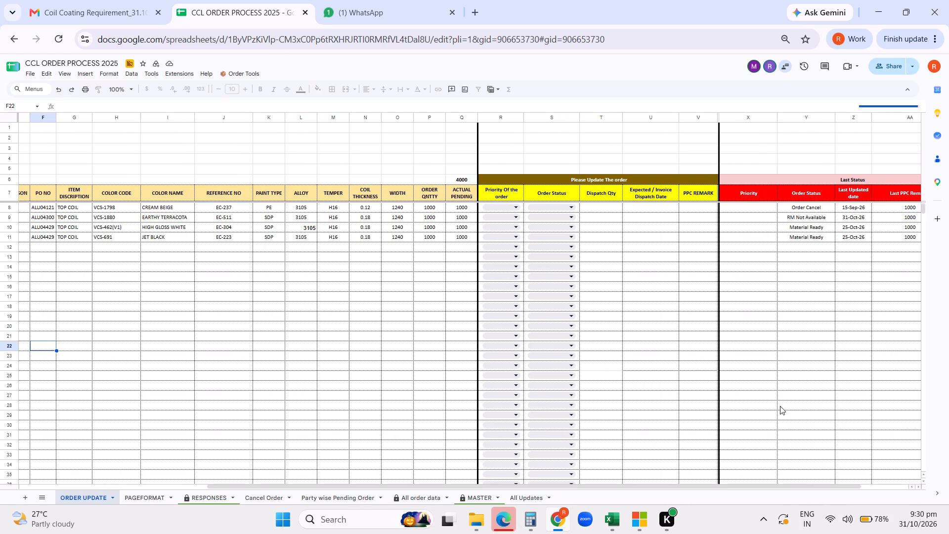
{"action": "left_click", "coordinate": [557, 229]}
{"action": "left_click", "coordinate": [552, 278]}
{"action": "left_click", "coordinate": [594, 230]}
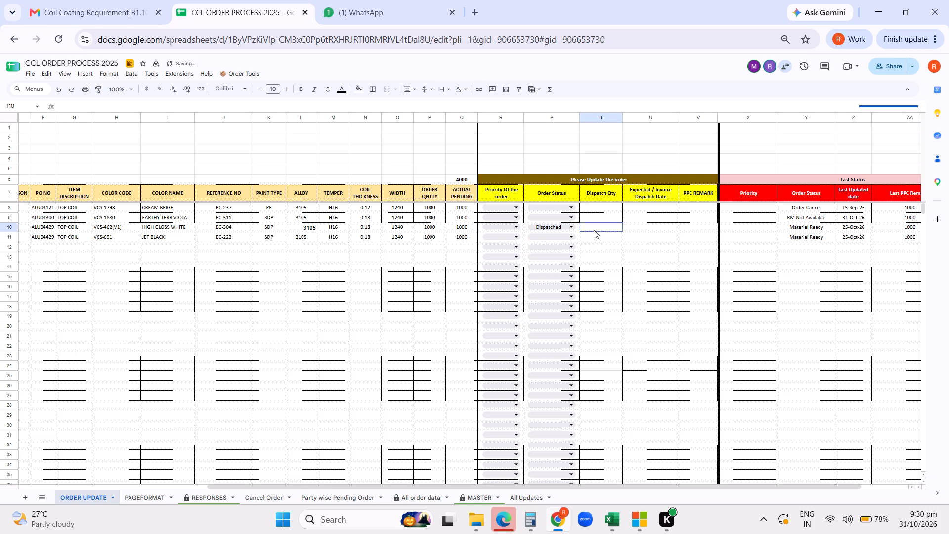
{"action": "type", "text": "1000"}
{"action": "key", "text": "Return"}
{"action": "double_click", "coordinate": [647, 228]}
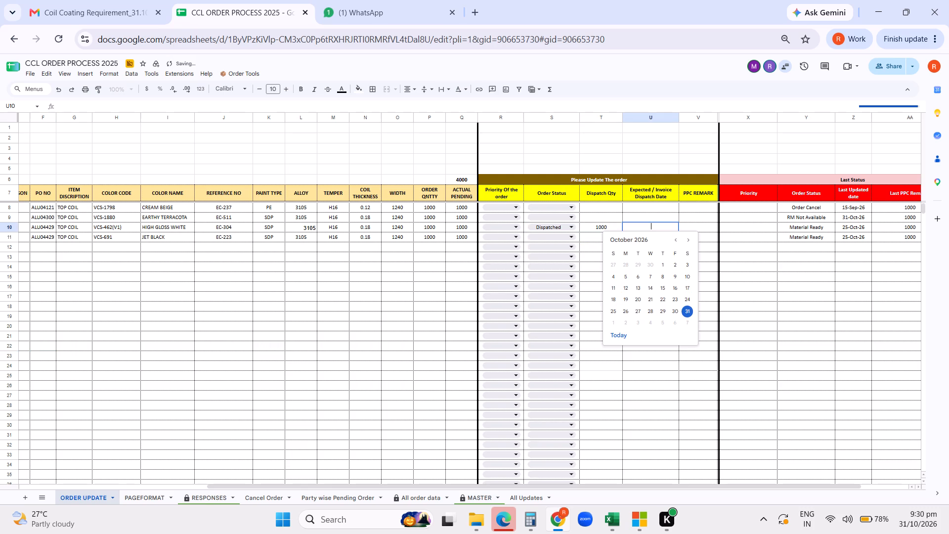
{"action": "left_click", "coordinate": [688, 309]}
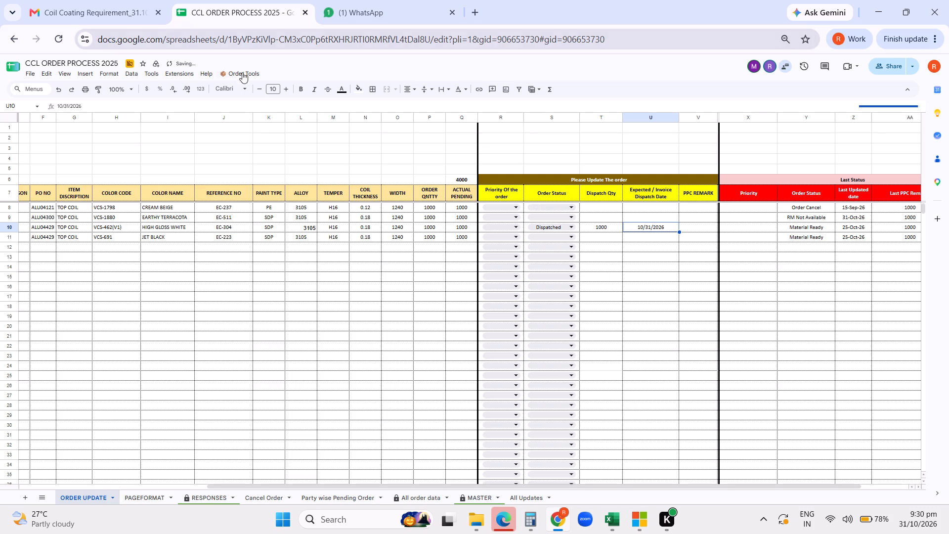
{"action": "left_click", "coordinate": [241, 74]}
{"action": "left_click", "coordinate": [240, 88]}
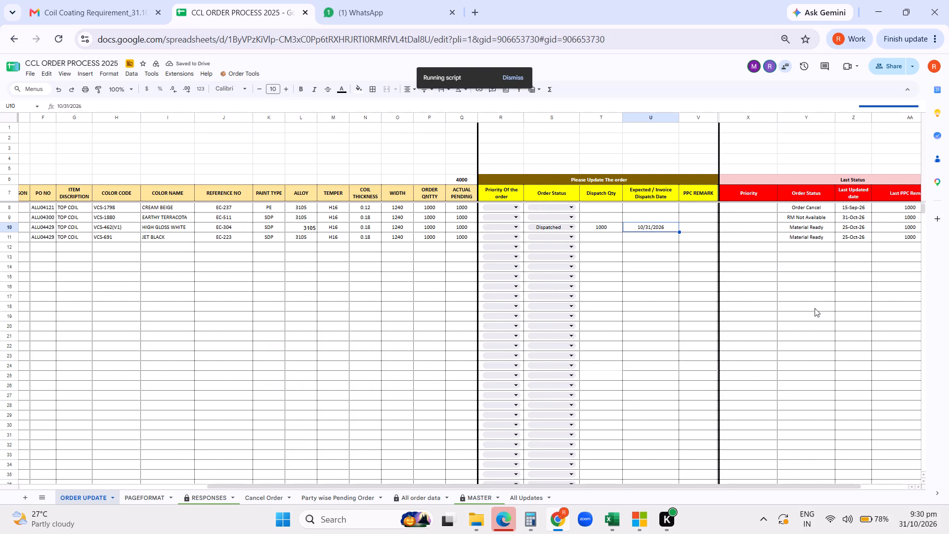
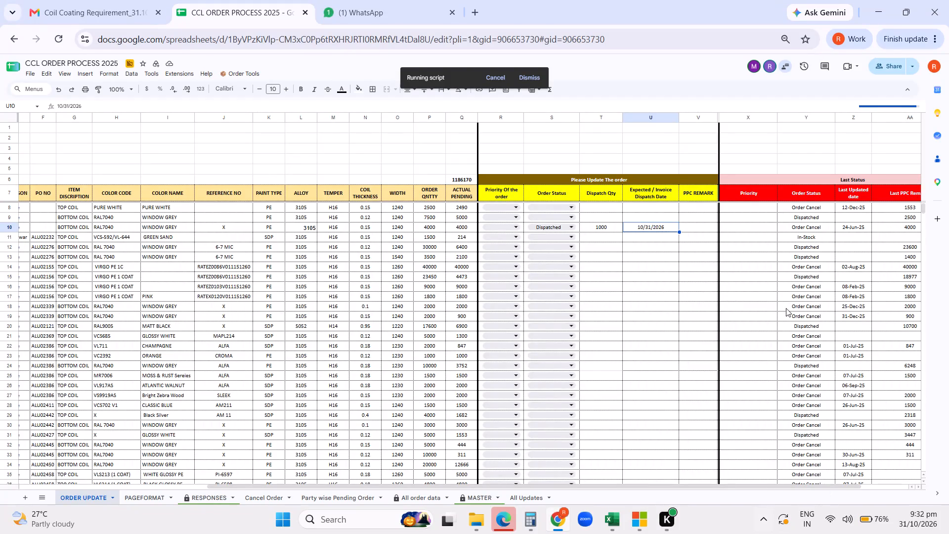
Cancel the custom order script that is running in the CCL ORDER PROCESS 2025 sheet.
{"action": "left_click", "coordinate": [645, 225]}
{"action": "left_click", "coordinate": [492, 74]}
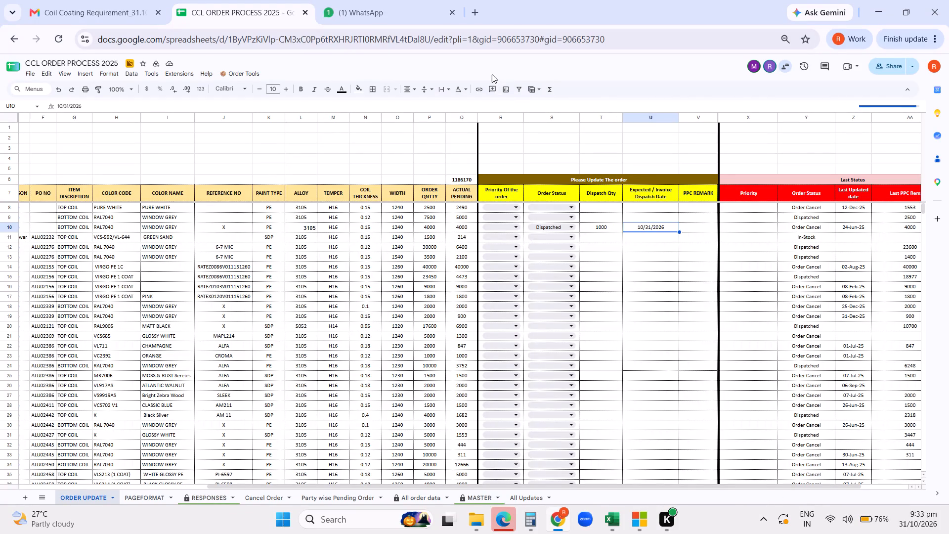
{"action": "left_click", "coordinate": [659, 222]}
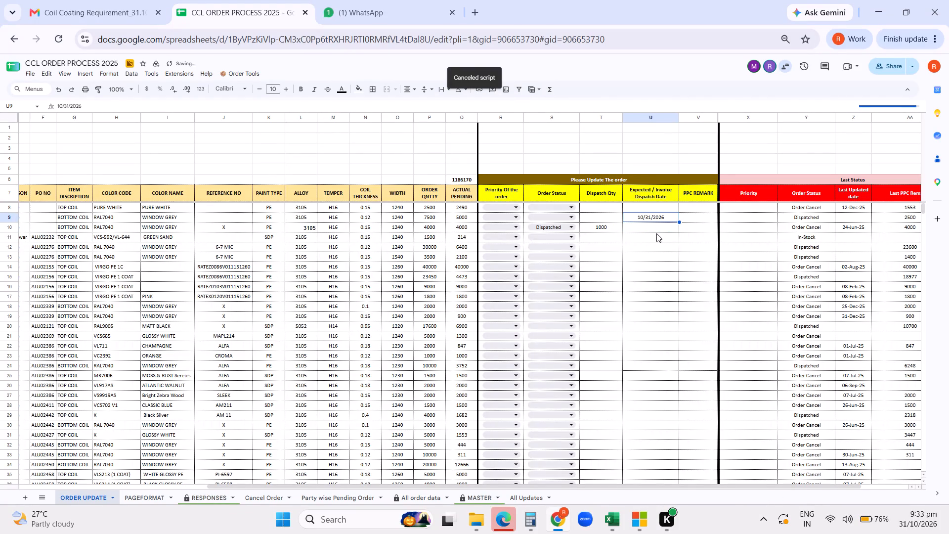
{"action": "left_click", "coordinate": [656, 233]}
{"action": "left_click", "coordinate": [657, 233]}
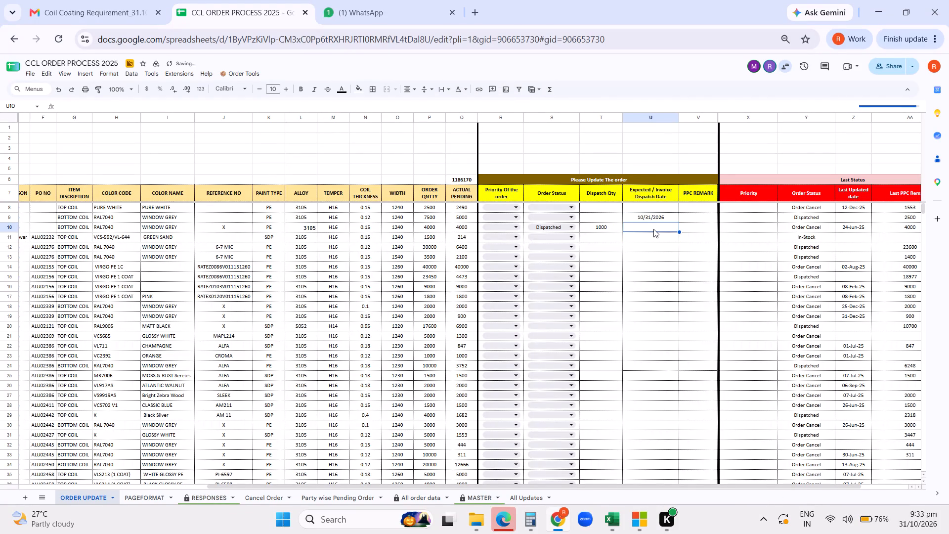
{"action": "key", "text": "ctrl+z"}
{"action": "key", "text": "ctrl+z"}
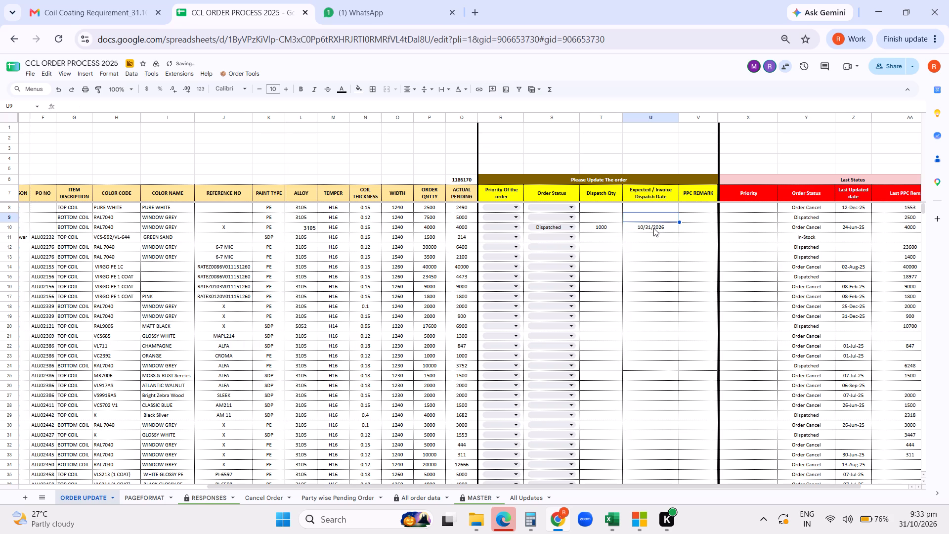
Clear the dispatch date, dispatch quantity and order status entered in row 10 of the ORDER UPDATE sheet.
{"action": "key", "text": "Down"}
{"action": "key", "text": "Delete"}
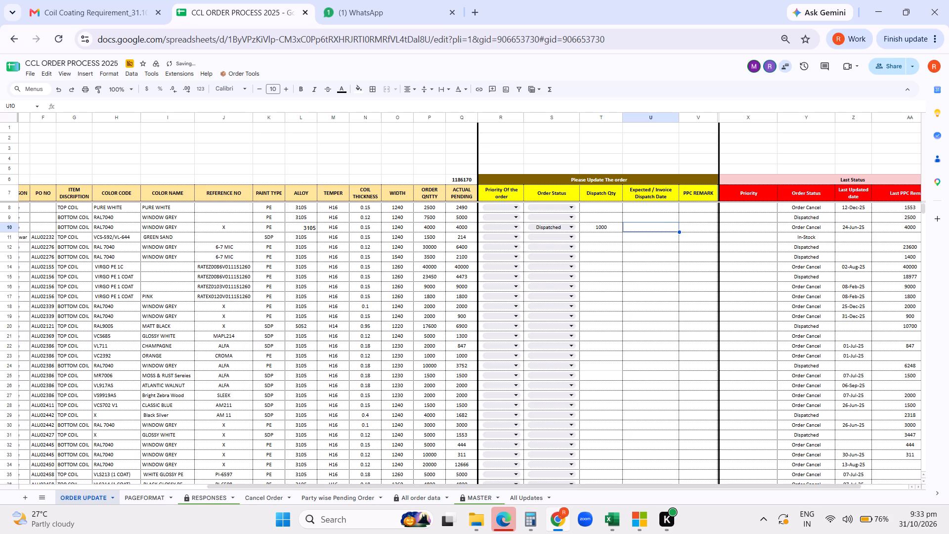
{"action": "key", "text": "Left"}
{"action": "key", "text": "Delete"}
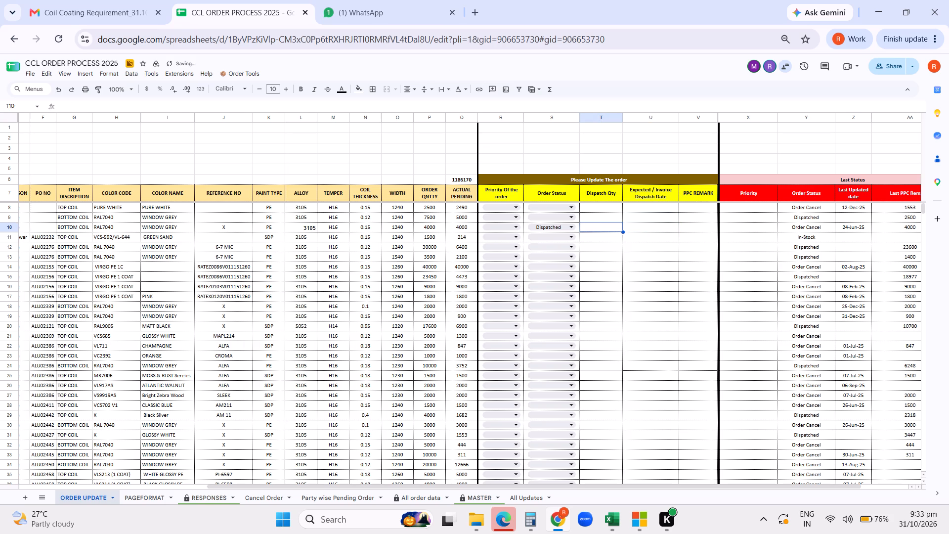
{"action": "key", "text": "Left"}
{"action": "key", "text": "Delete"}
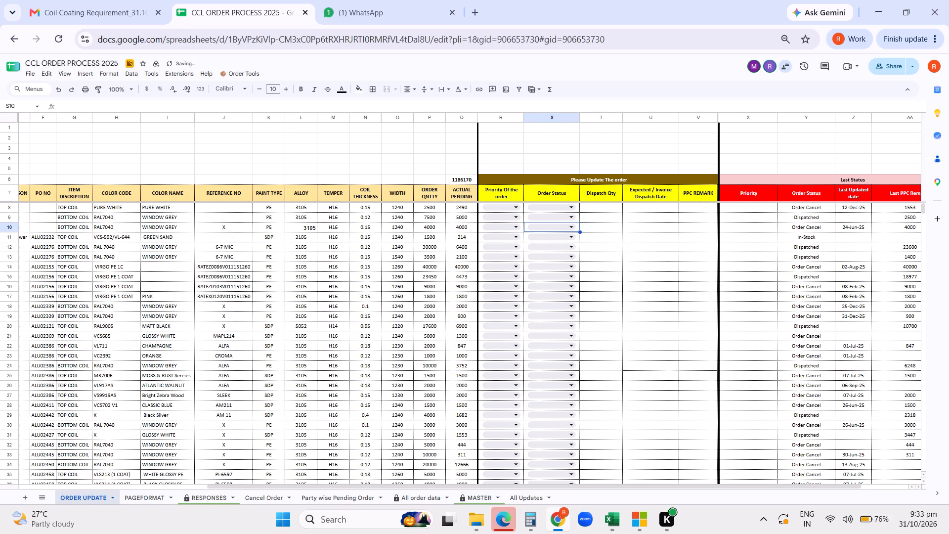
{"action": "left_click_drag", "start_coordinate": [561, 487], "coordinate": [194, 491]}
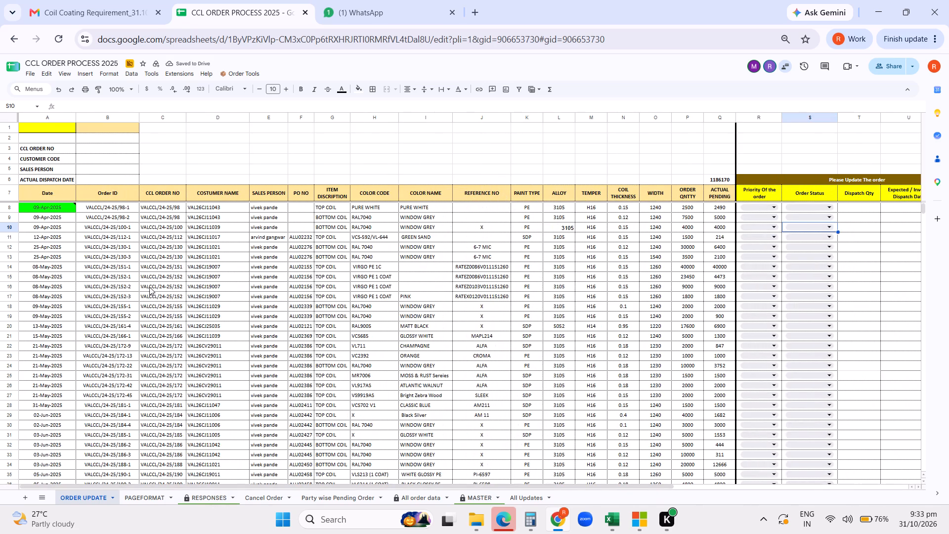
{"action": "scroll", "coordinate": [713, 288], "scroll_direction": "down", "scroll_amount": 4}
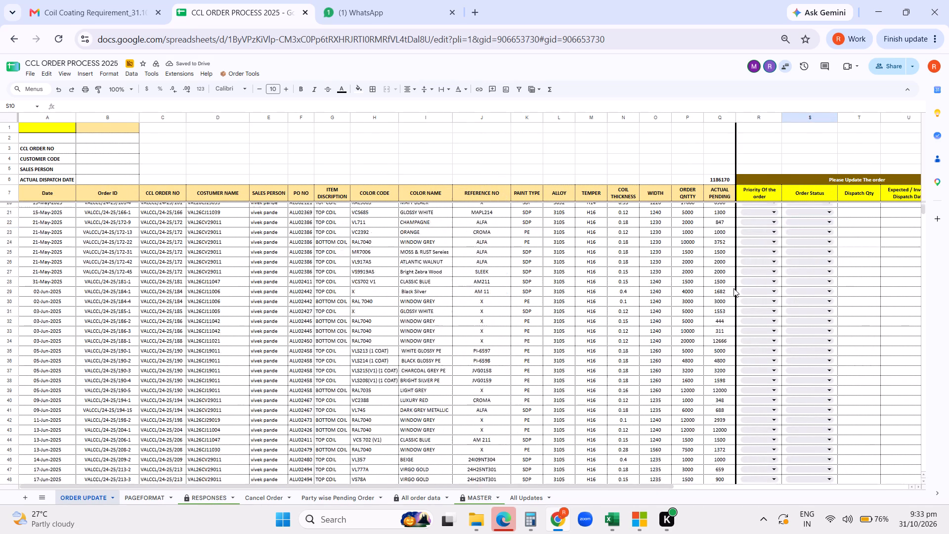
{"action": "scroll", "coordinate": [733, 288], "scroll_direction": "down", "scroll_amount": 20}
{"action": "scroll", "coordinate": [733, 288], "scroll_direction": "down", "scroll_amount": 6}
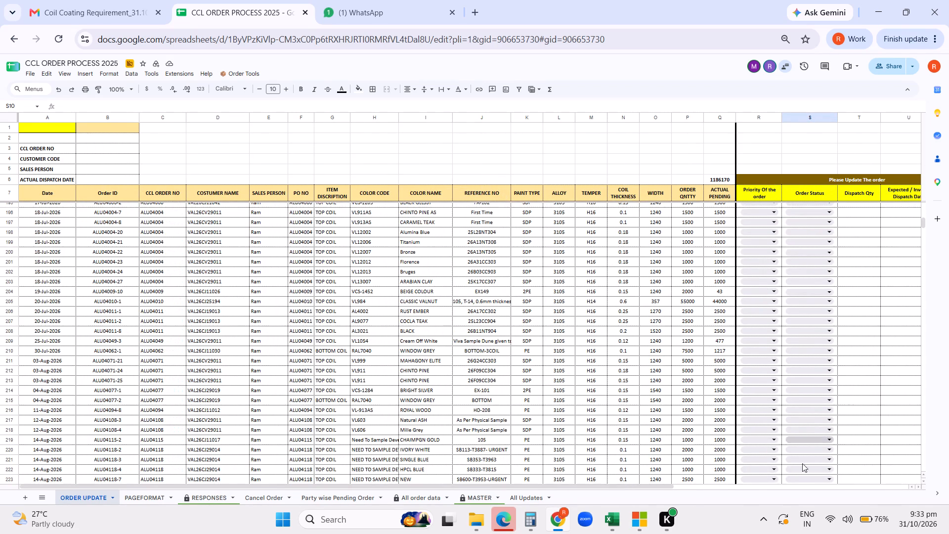
{"action": "left_click", "coordinate": [610, 522]}
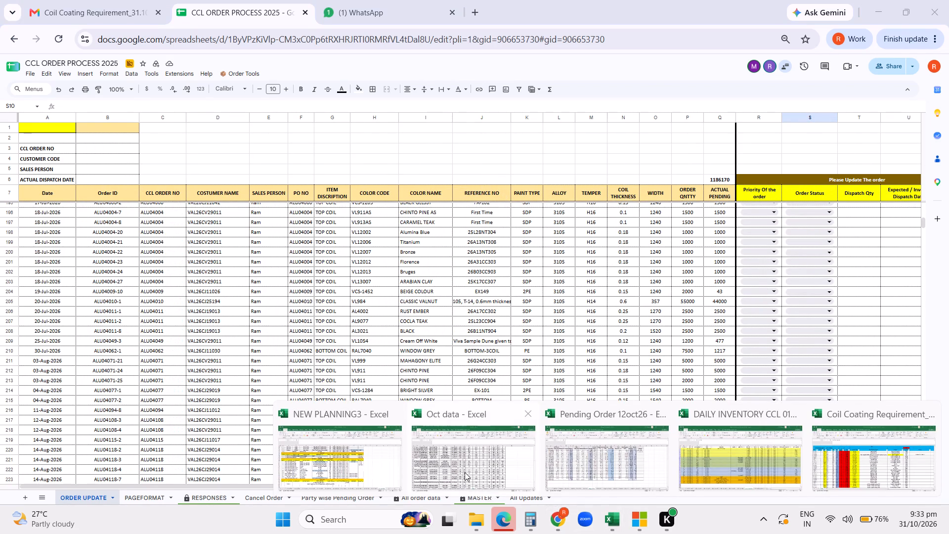
{"action": "left_click", "coordinate": [626, 444]}
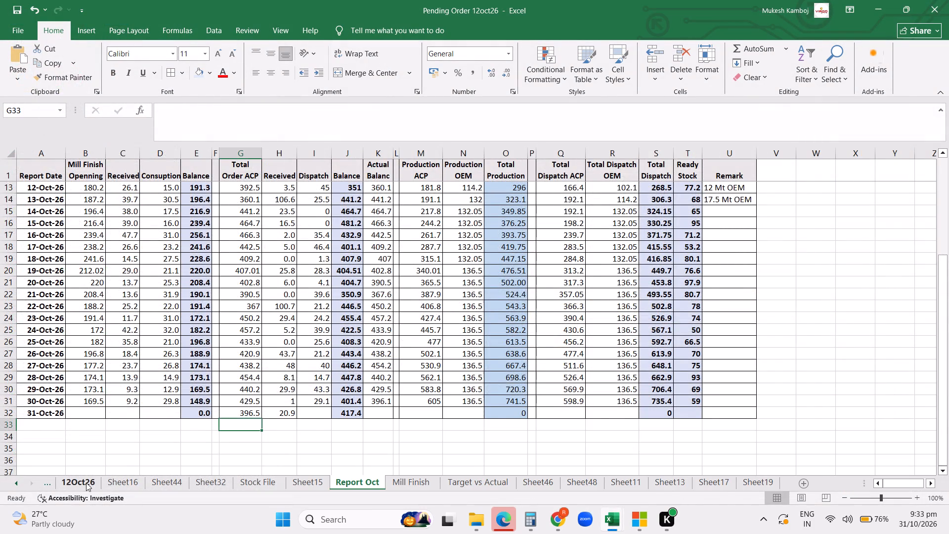
{"action": "left_click", "coordinate": [84, 482]}
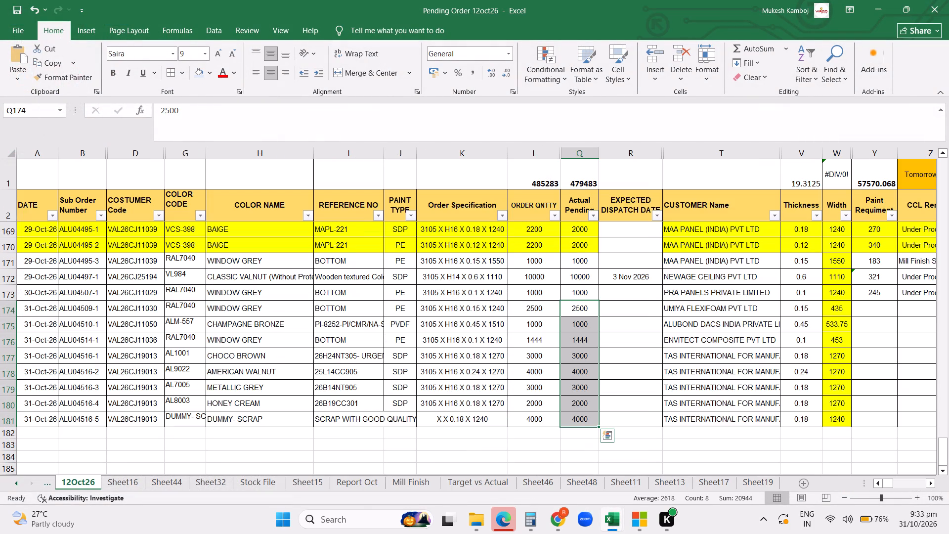
{"action": "left_click", "coordinate": [131, 310]}
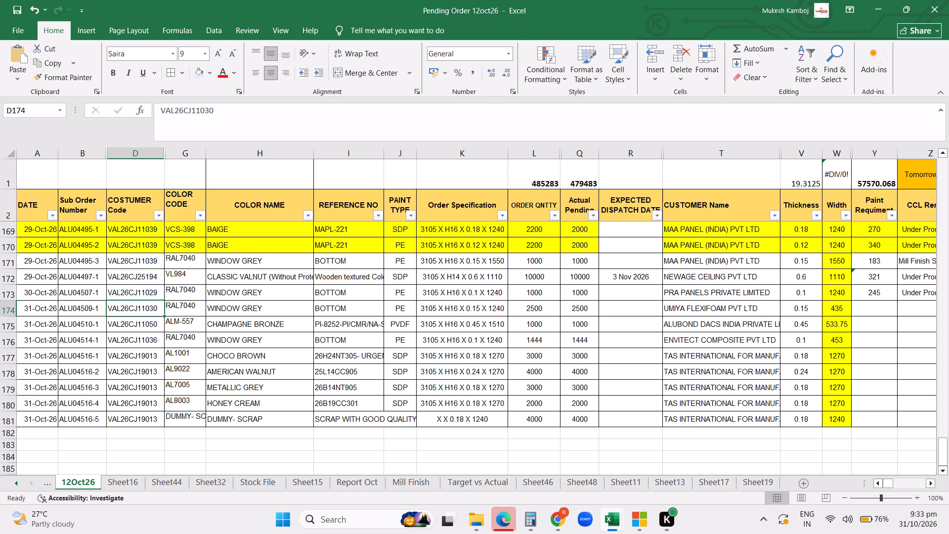
{"action": "key", "text": "Down"}
{"action": "key", "text": "Down"}
{"action": "key", "text": "ctrl+c"}
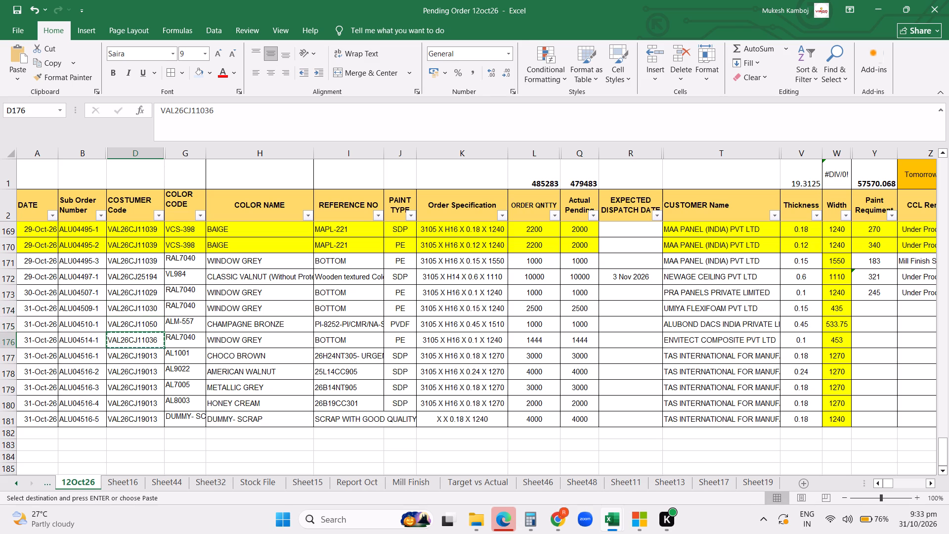
{"action": "left_click", "coordinate": [563, 520]}
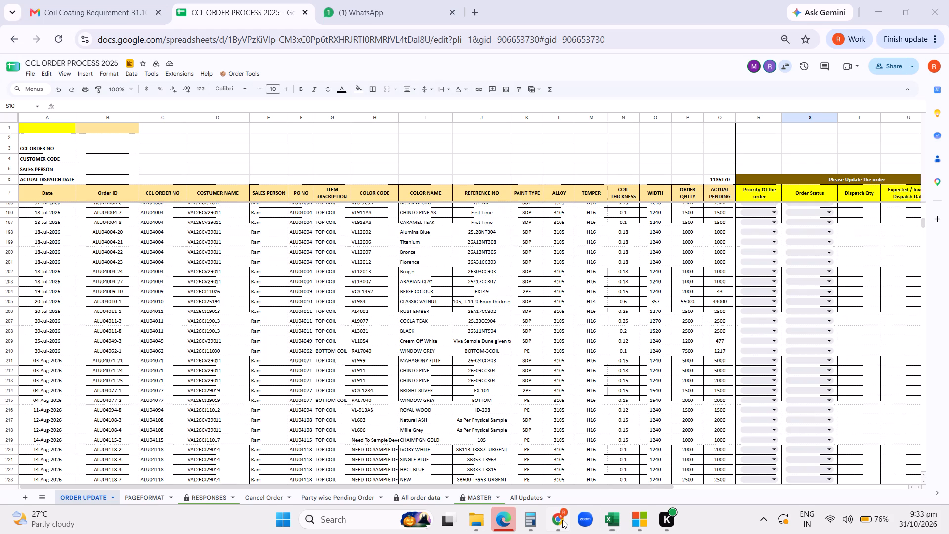
{"action": "left_click", "coordinate": [90, 160]}
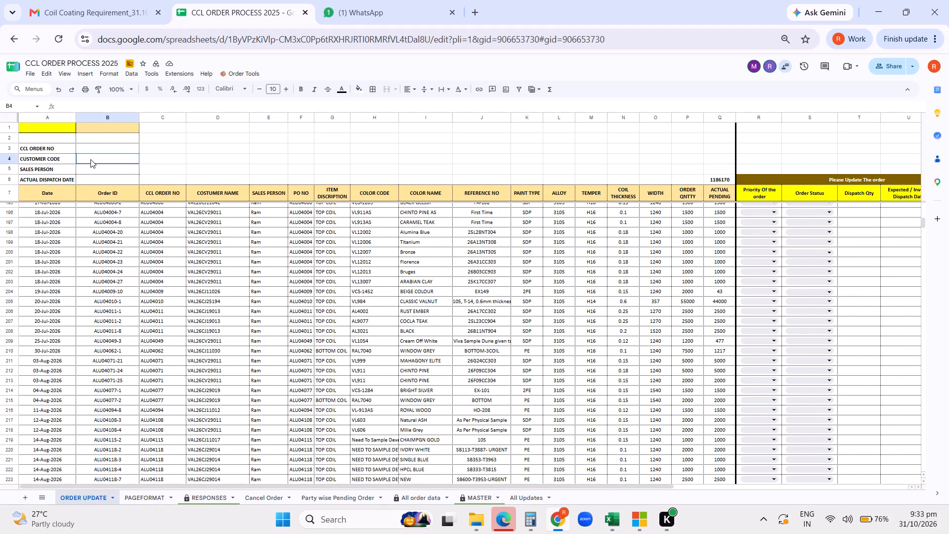
{"action": "key", "text": "ctrl+v"}
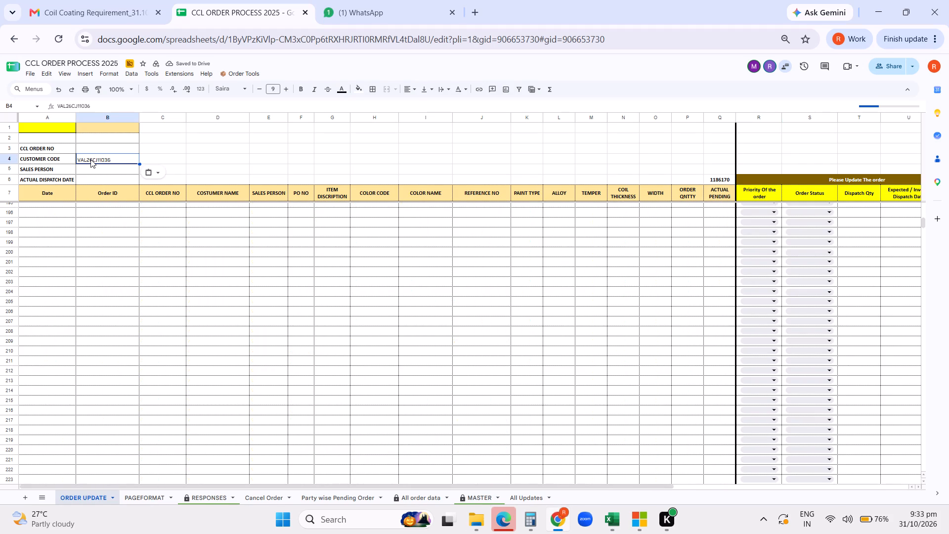
{"action": "scroll", "coordinate": [226, 171], "scroll_direction": "up", "scroll_amount": 20}
{"action": "scroll", "coordinate": [226, 171], "scroll_direction": "up", "scroll_amount": 20}
{"action": "scroll", "coordinate": [226, 171], "scroll_direction": "up", "scroll_amount": 1}
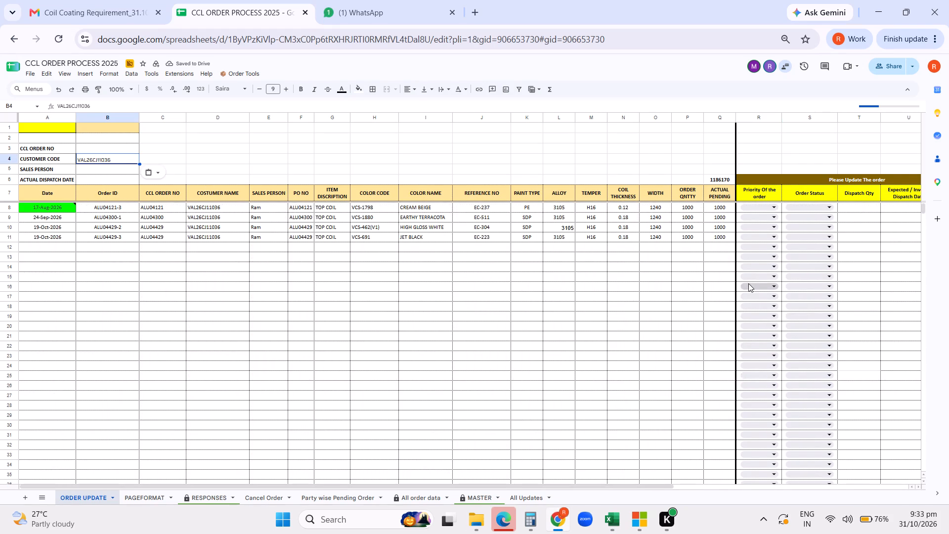
{"action": "scroll", "coordinate": [748, 283], "scroll_direction": "up", "scroll_amount": 5}
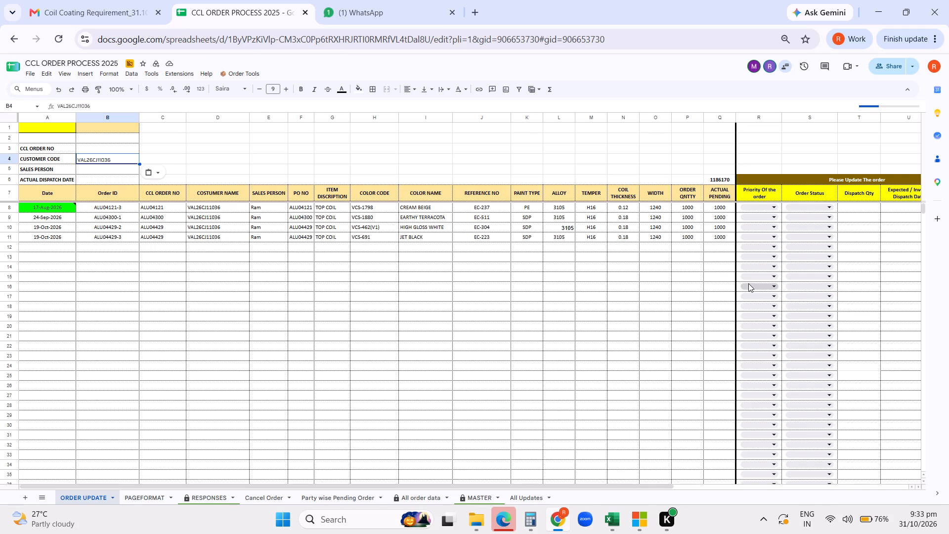
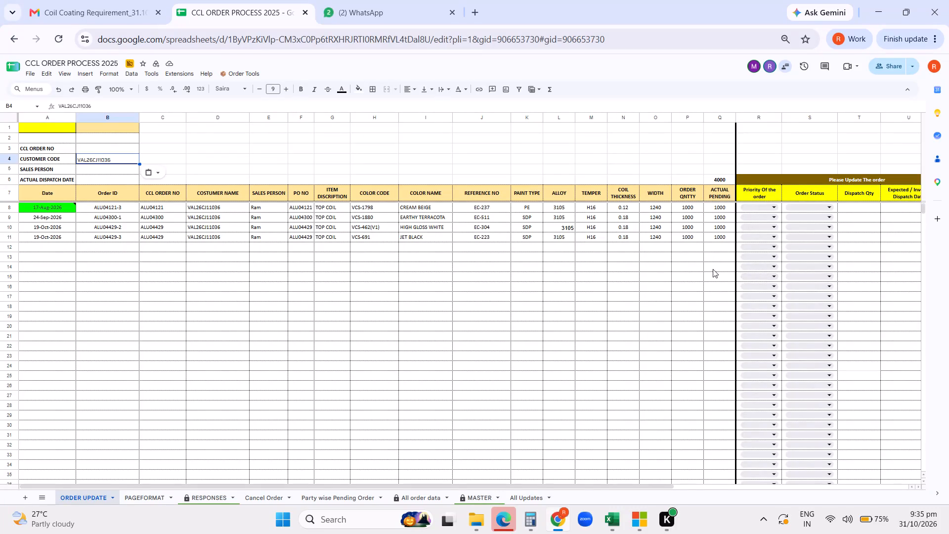
Mark order ALU04429-2 in the ORDER UPDATE sheet as Dispatched with dispatch quantity 1000 and dispatch date 10/31/2026.
{"action": "left_click", "coordinate": [803, 227]}
{"action": "left_click", "coordinate": [797, 280]}
{"action": "left_click", "coordinate": [851, 227]}
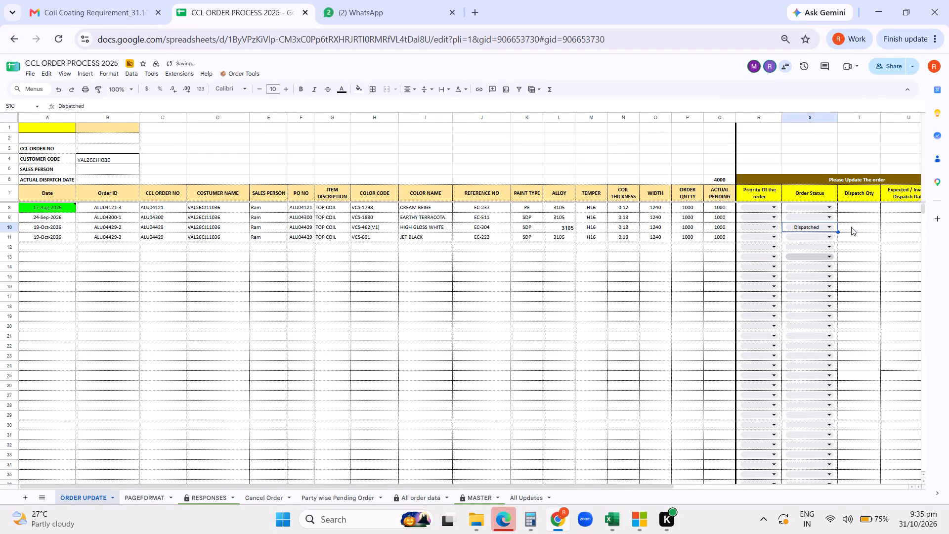
{"action": "type", "text": "1000"}
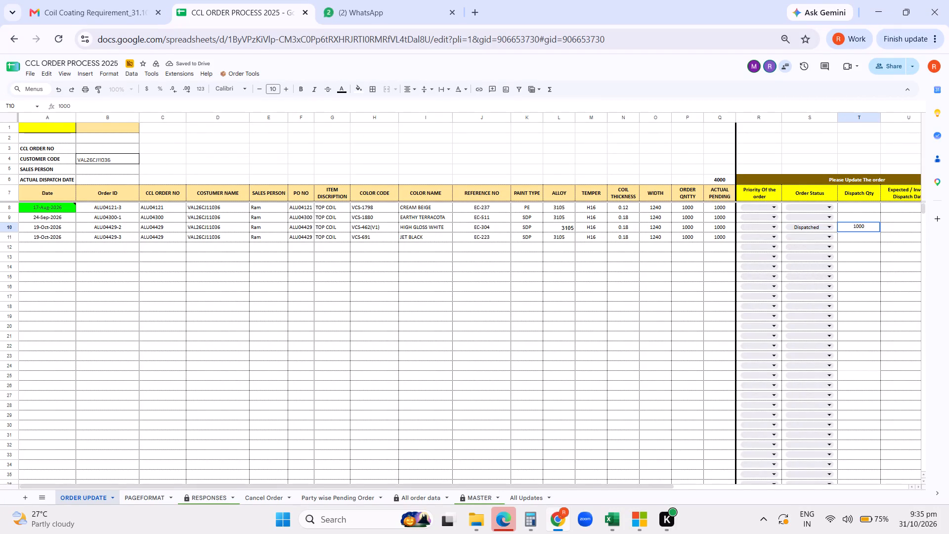
{"action": "scroll", "coordinate": [858, 226], "scroll_direction": "up", "scroll_amount": 1}
{"action": "double_click", "coordinate": [895, 225]}
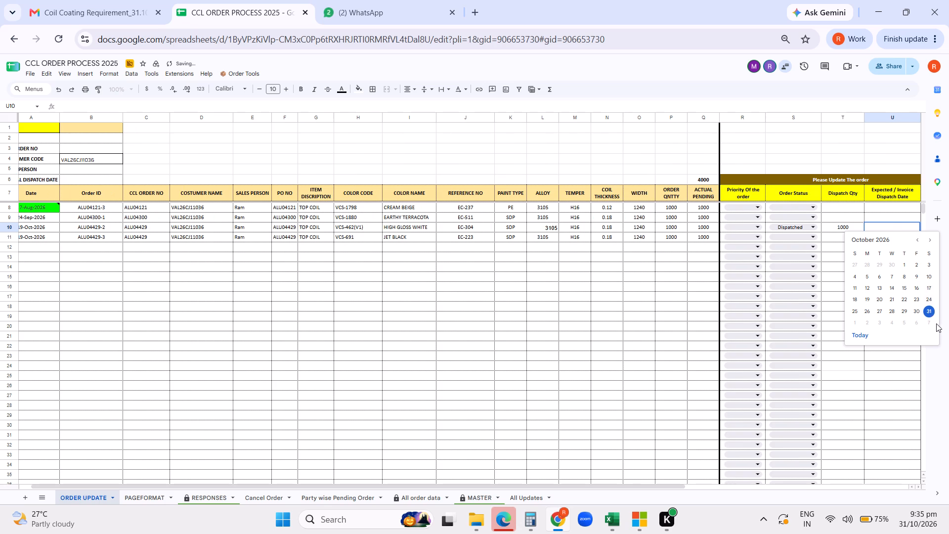
{"action": "left_click", "coordinate": [932, 311]}
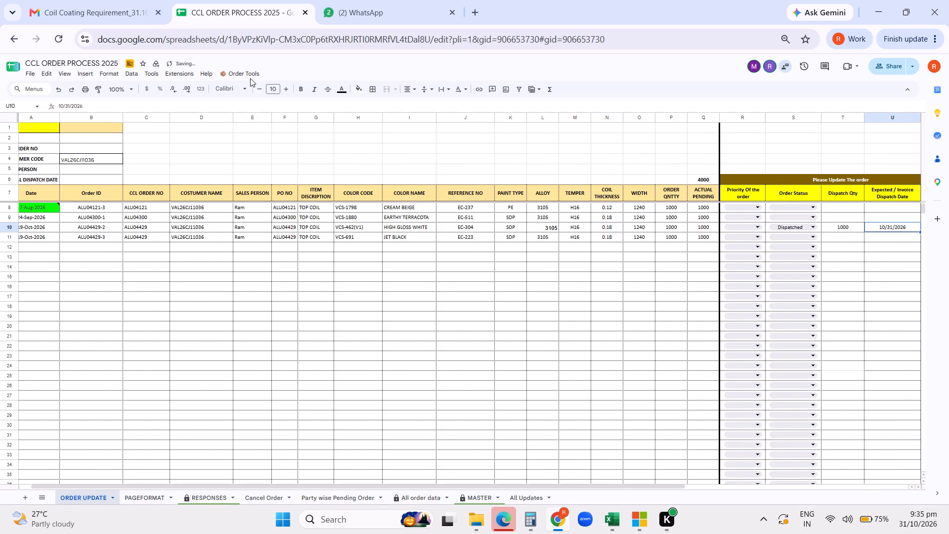
{"action": "left_click", "coordinate": [248, 75]}
{"action": "left_click", "coordinate": [241, 90]}
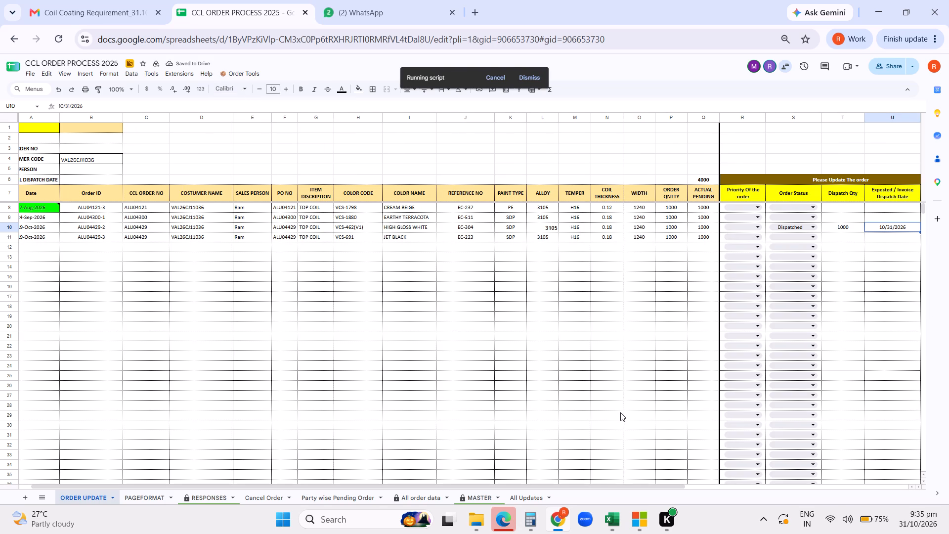
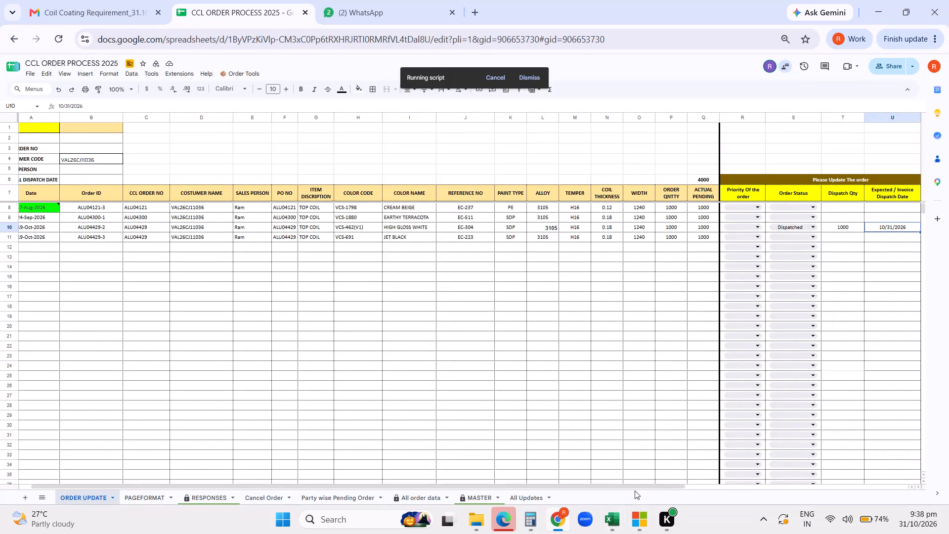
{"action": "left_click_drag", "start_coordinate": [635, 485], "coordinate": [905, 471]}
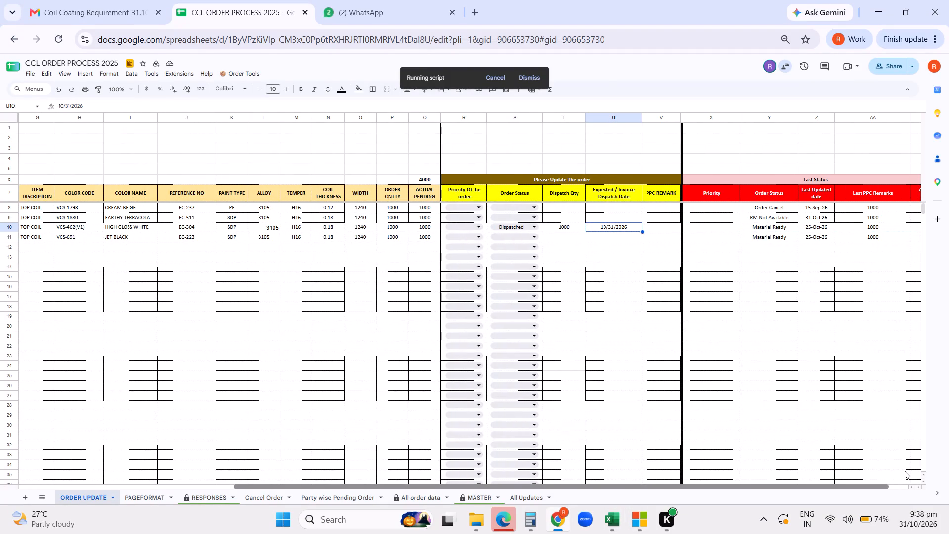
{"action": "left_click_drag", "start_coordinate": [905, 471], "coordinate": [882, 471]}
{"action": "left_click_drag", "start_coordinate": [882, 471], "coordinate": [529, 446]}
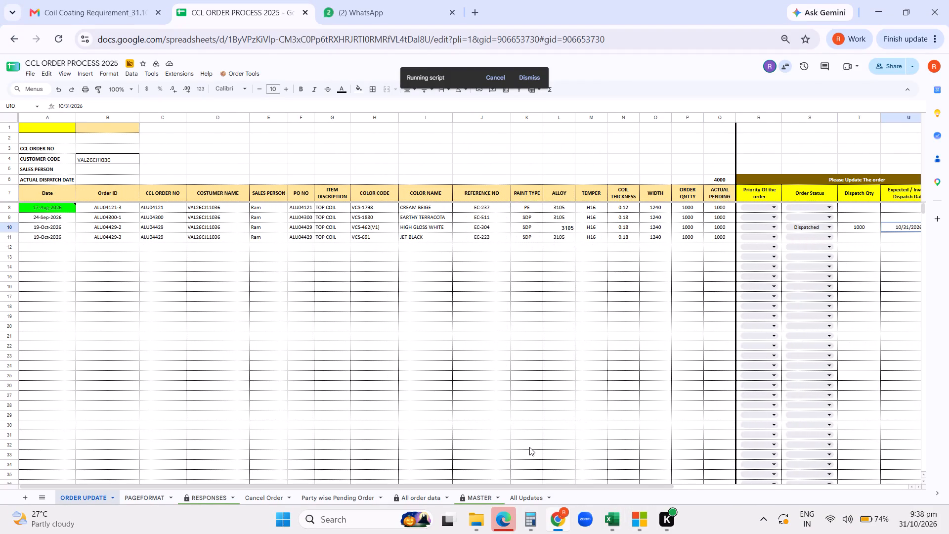
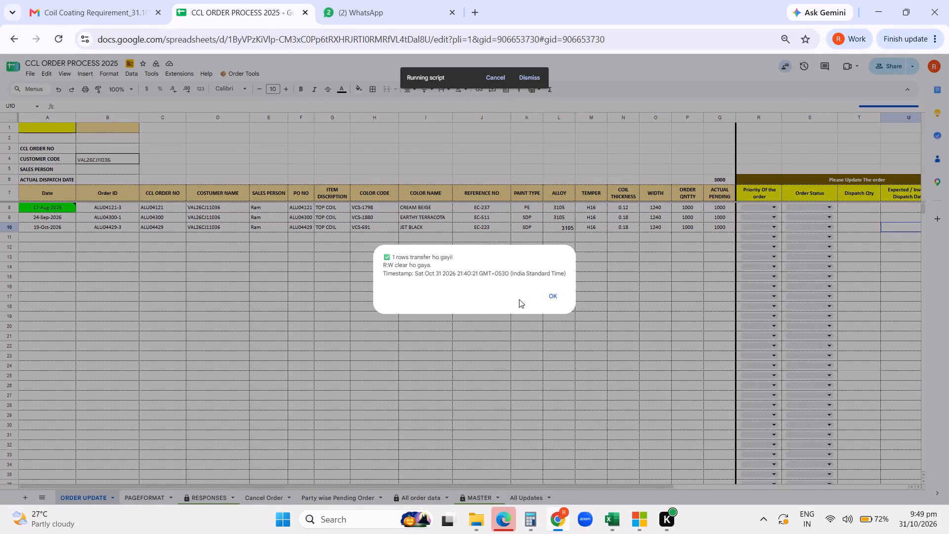
Acknowledge the row transfer script's completion message to return to the ORDER UPDATE sheet.
{"action": "left_click", "coordinate": [556, 297]}
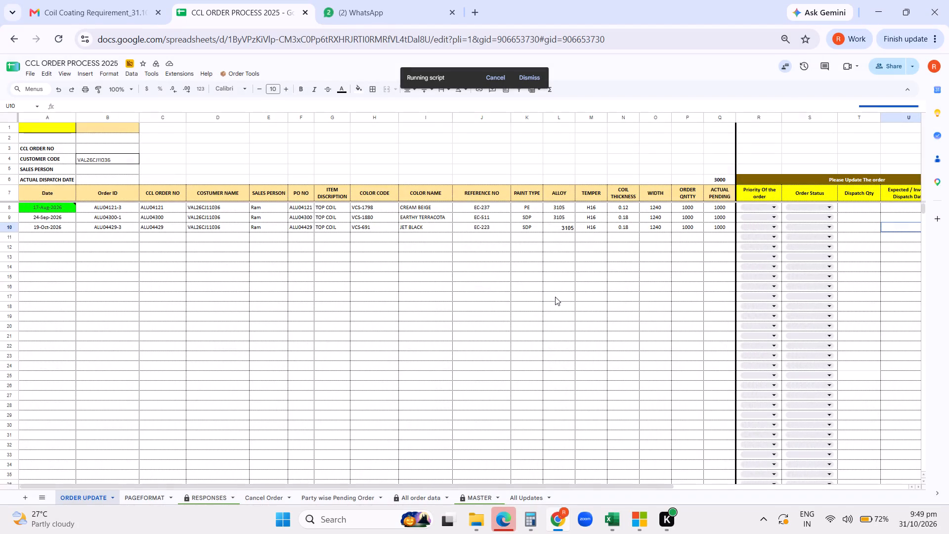
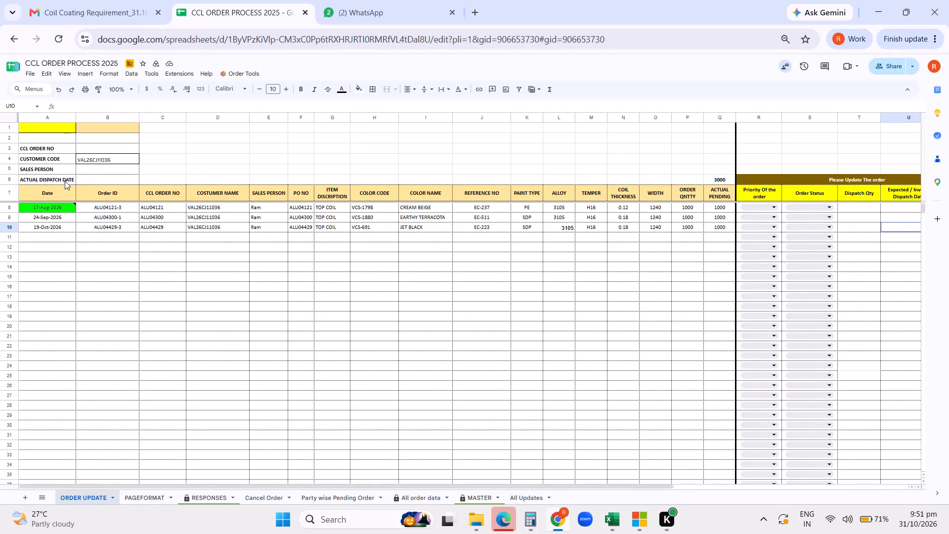
{"action": "left_click", "coordinate": [86, 161]}
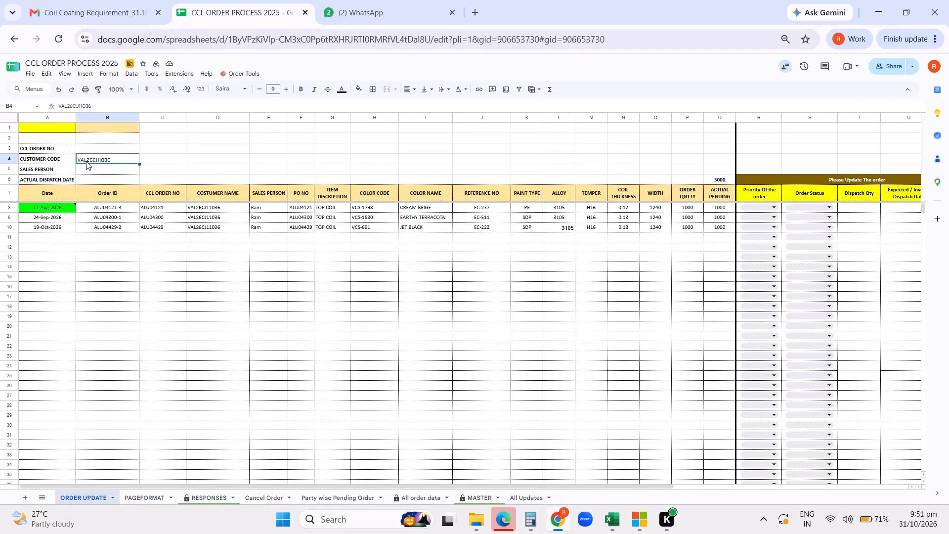
{"action": "key", "text": "Delete"}
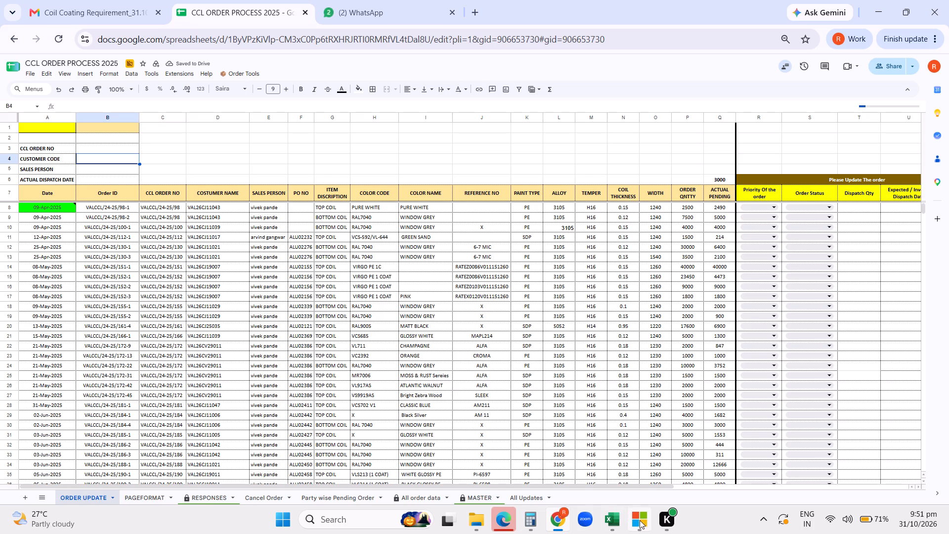
Switch to the Pending Order 12oct26 workbook in Excel and delete the ENVITECT COMPOSITE row for sub order ALU04514-1.
{"action": "left_click", "coordinate": [610, 521]}
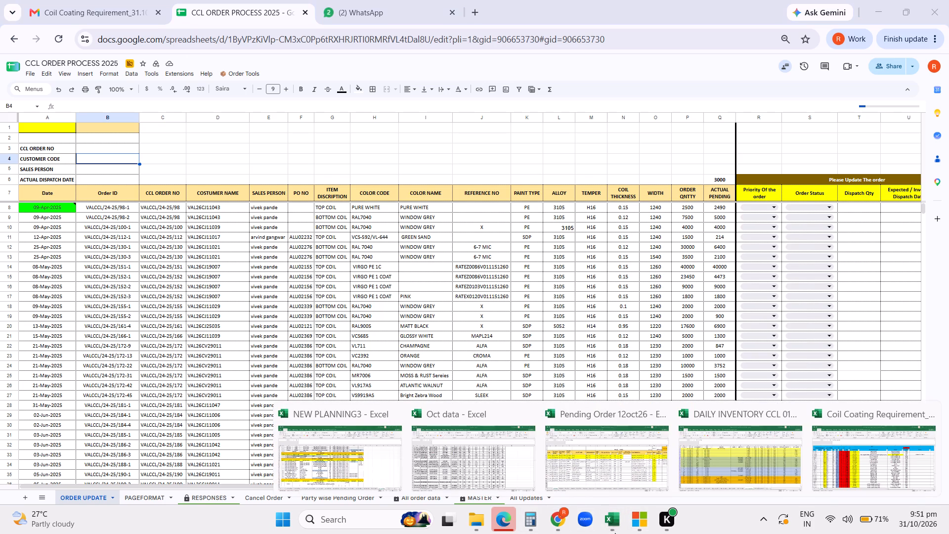
{"action": "left_click", "coordinate": [582, 462]}
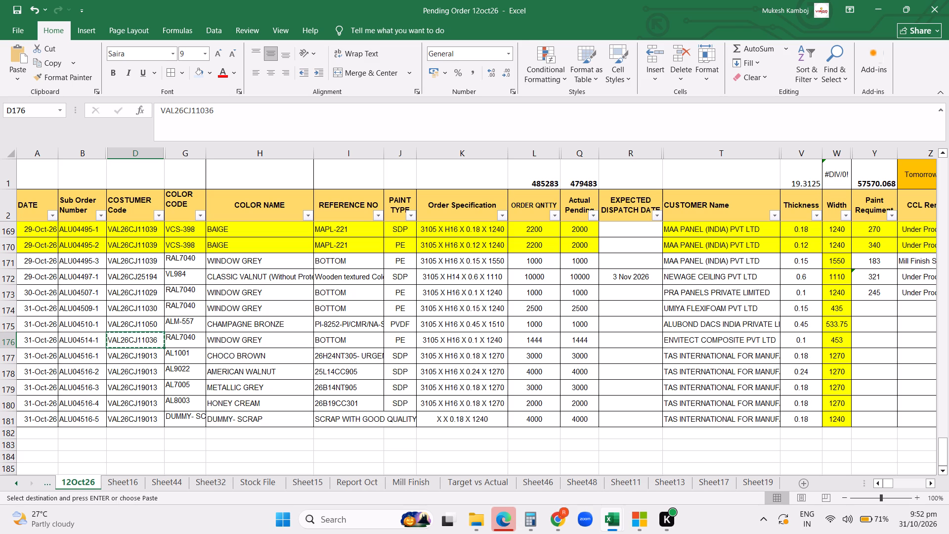
{"action": "left_click", "coordinate": [1, 341]}
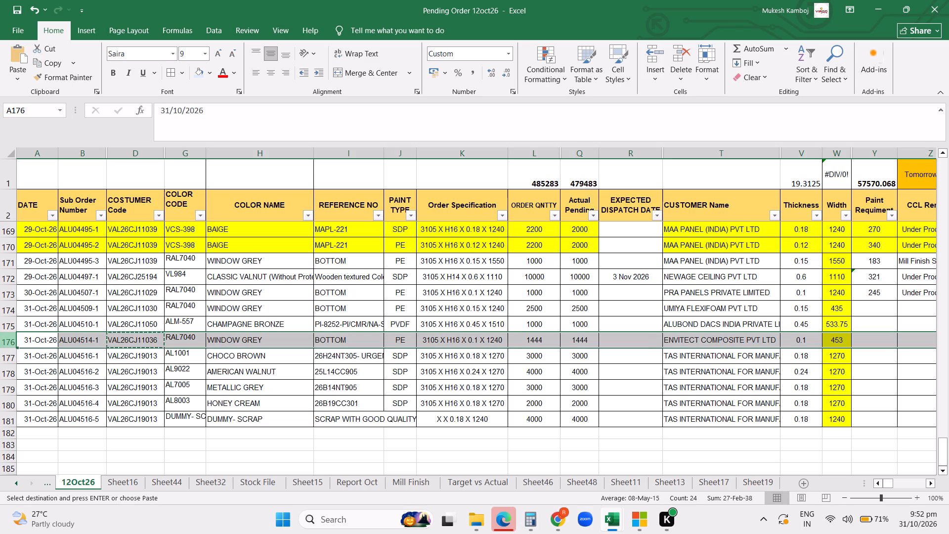
{"action": "right_click", "coordinate": [1, 340]}
{"action": "left_click", "coordinate": [34, 259]}
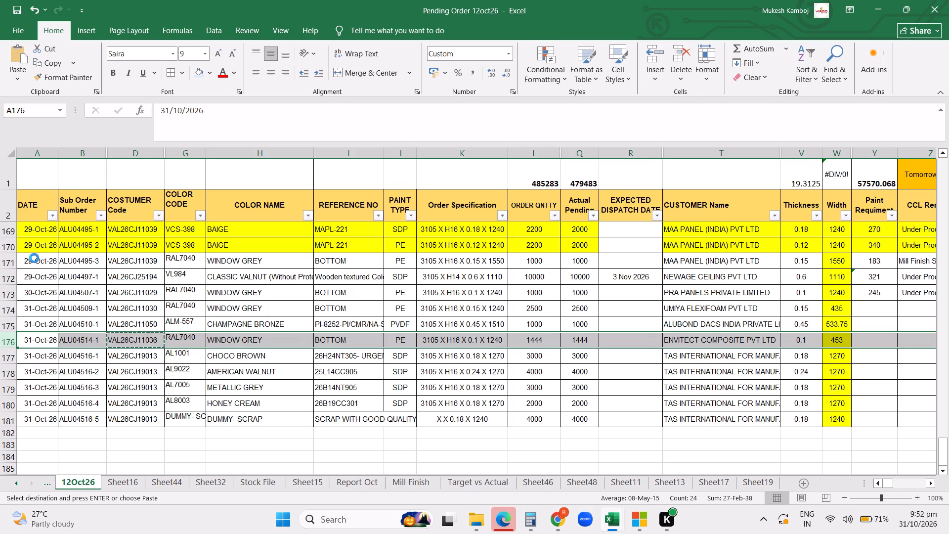
{"action": "left_click", "coordinate": [550, 334]}
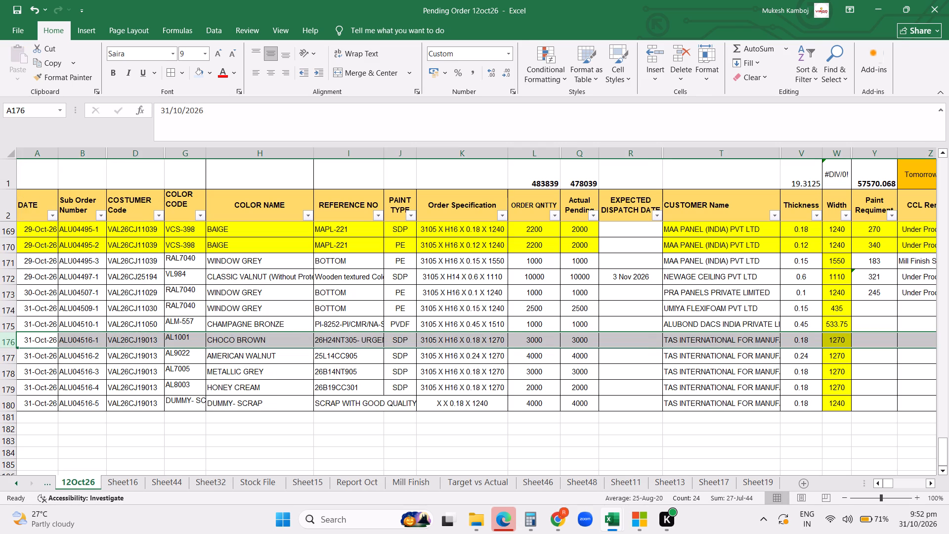
{"action": "left_click", "coordinate": [302, 331]}
{"action": "left_click", "coordinate": [381, 295]}
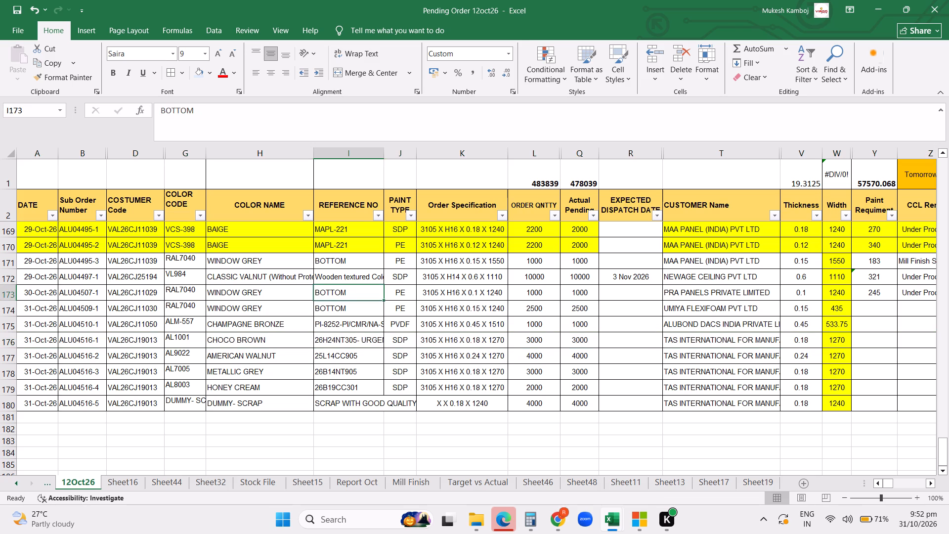
{"action": "left_click", "coordinate": [6, 308]}
{"action": "right_click", "coordinate": [6, 308]}
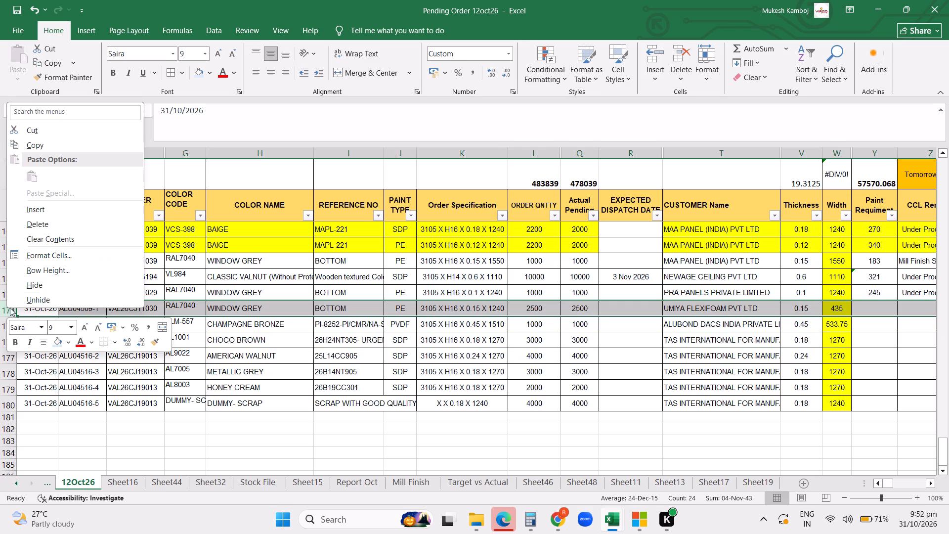
{"action": "left_click", "coordinate": [38, 223]}
{"action": "left_click", "coordinate": [482, 282]}
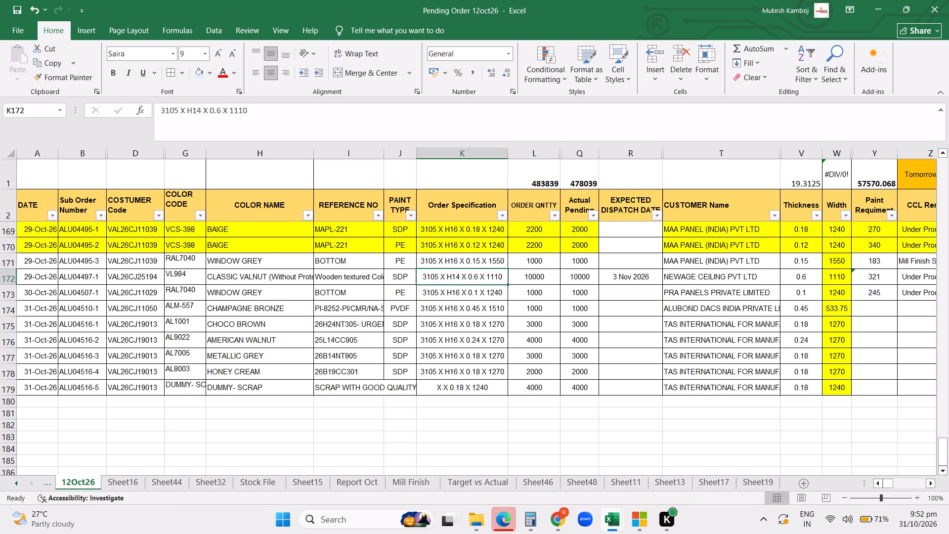
Filter the pending order list by customer name to show only ALUEARTH INDUSTRIES PVT LTD.
{"action": "left_click", "coordinate": [774, 214]}
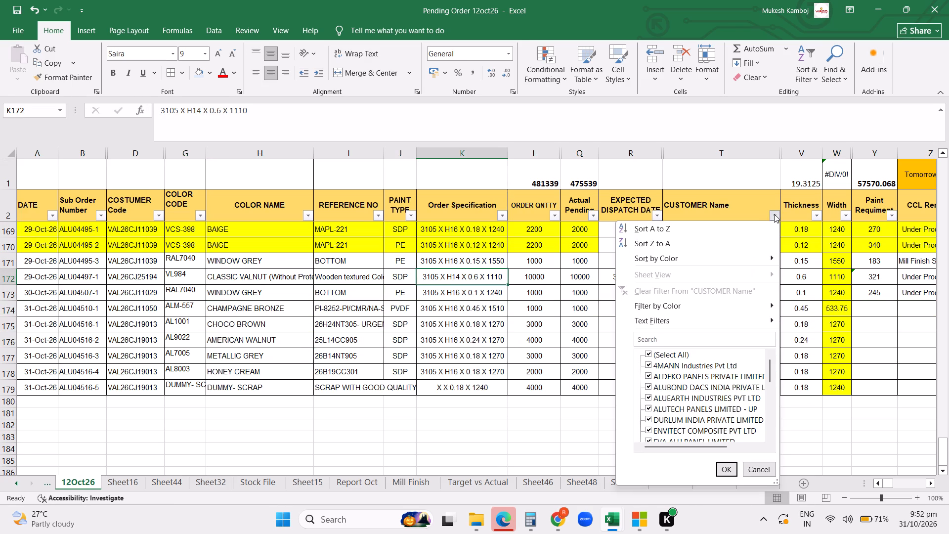
{"action": "left_click", "coordinate": [667, 352]}
{"action": "left_click", "coordinate": [664, 397]}
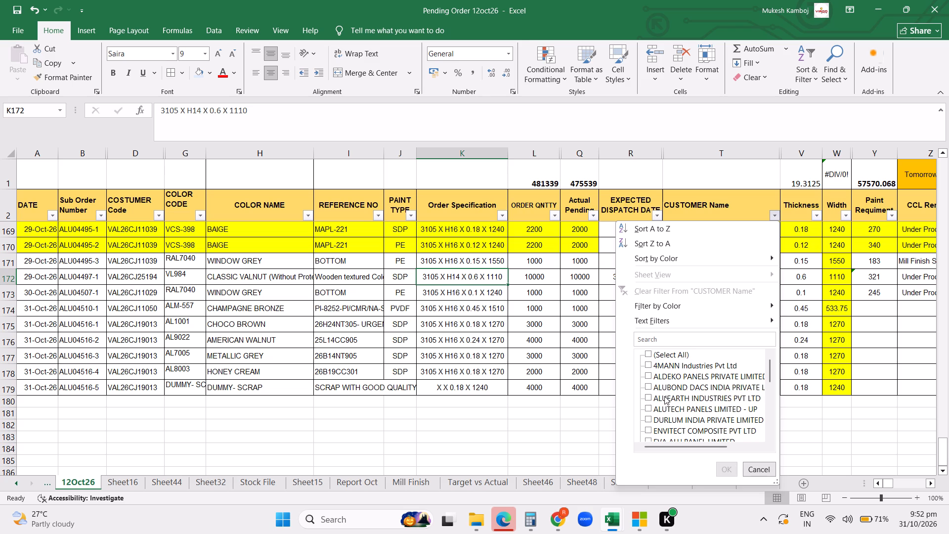
{"action": "left_click", "coordinate": [723, 466]}
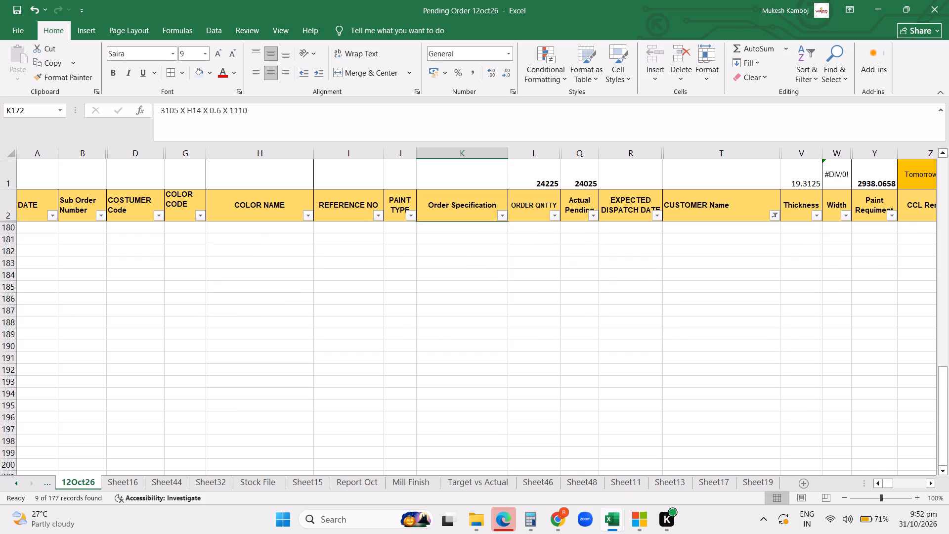
{"action": "scroll", "coordinate": [537, 380], "scroll_direction": "up", "scroll_amount": 11}
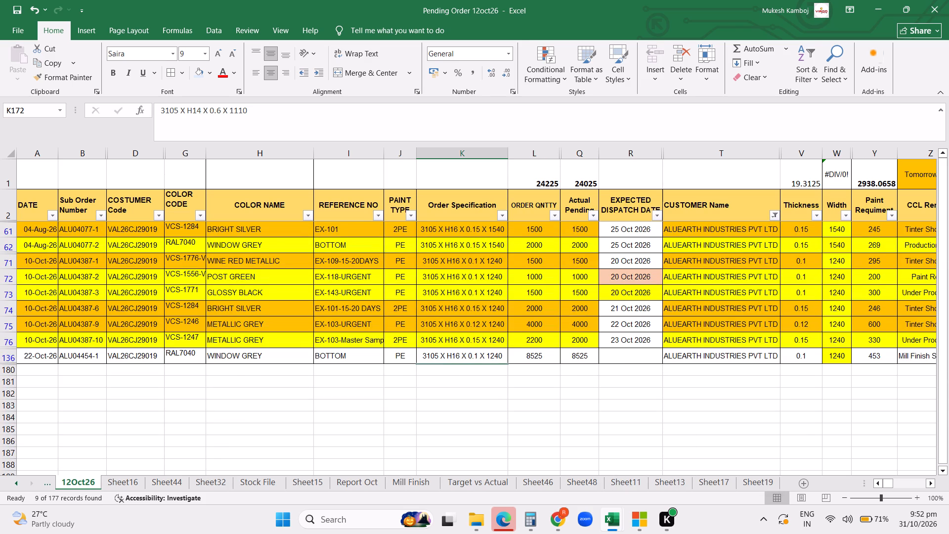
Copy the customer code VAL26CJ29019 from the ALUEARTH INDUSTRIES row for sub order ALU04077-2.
{"action": "left_click", "coordinate": [149, 242]}
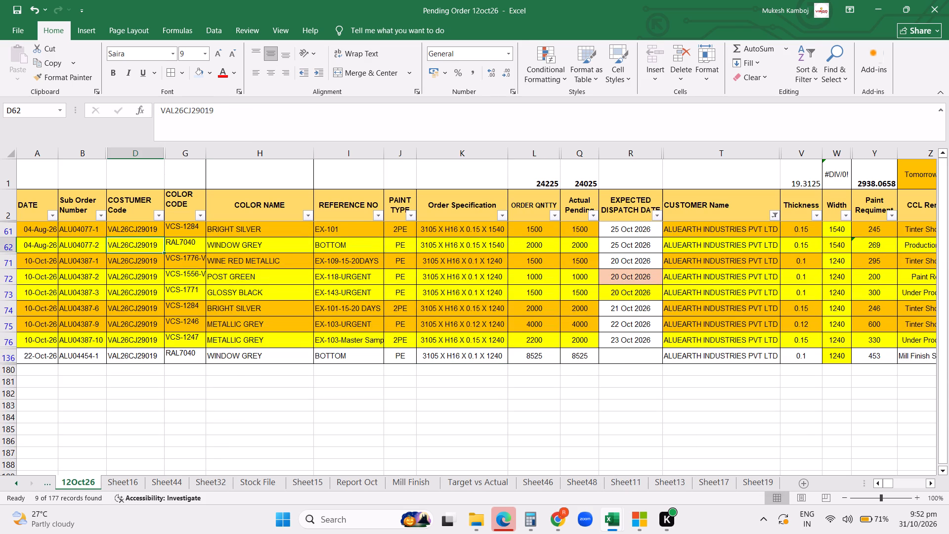
{"action": "left_click_drag", "start_coordinate": [236, 111], "coordinate": [36, 101]}
{"action": "key", "text": "ctrl+c"}
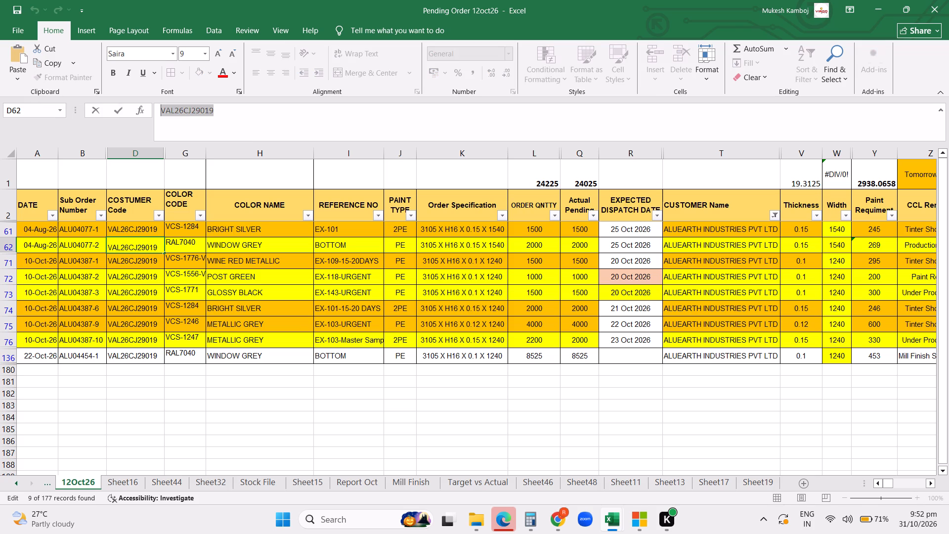
{"action": "left_click", "coordinate": [524, 422]}
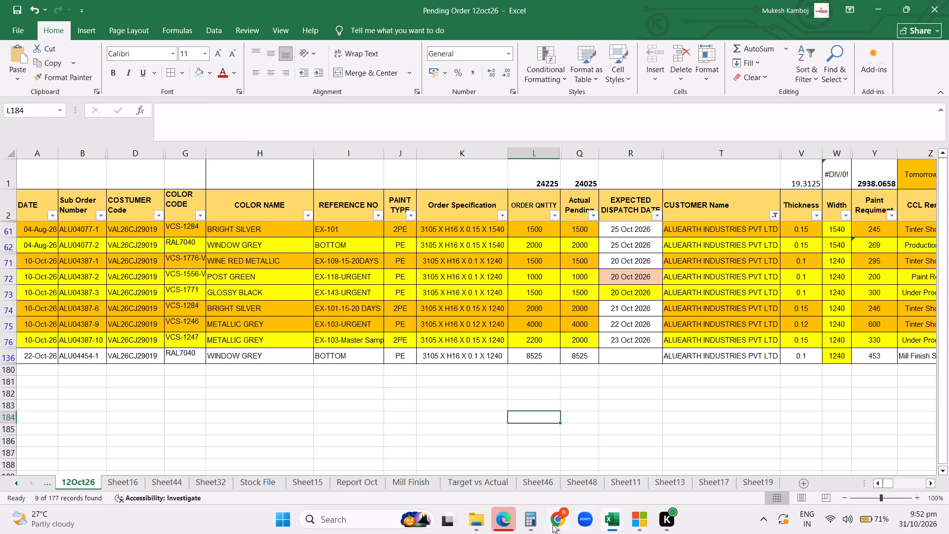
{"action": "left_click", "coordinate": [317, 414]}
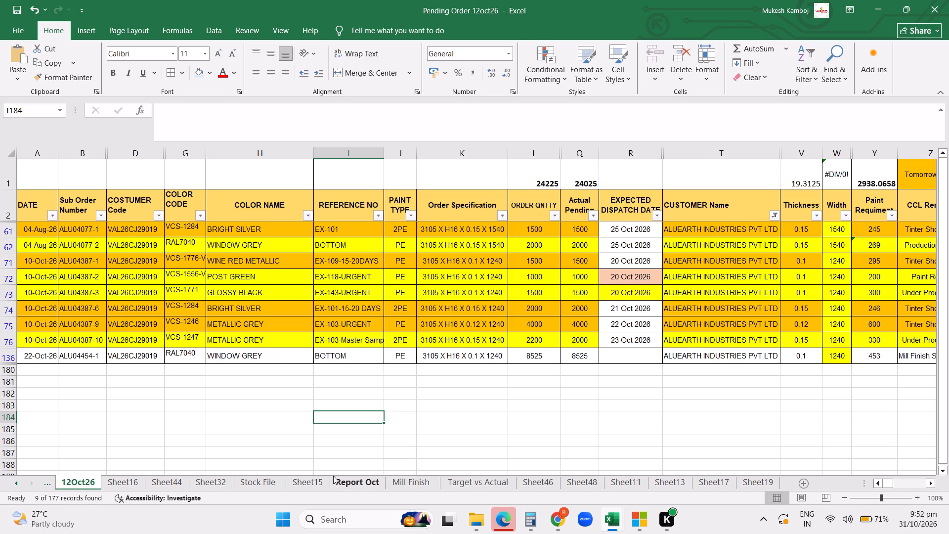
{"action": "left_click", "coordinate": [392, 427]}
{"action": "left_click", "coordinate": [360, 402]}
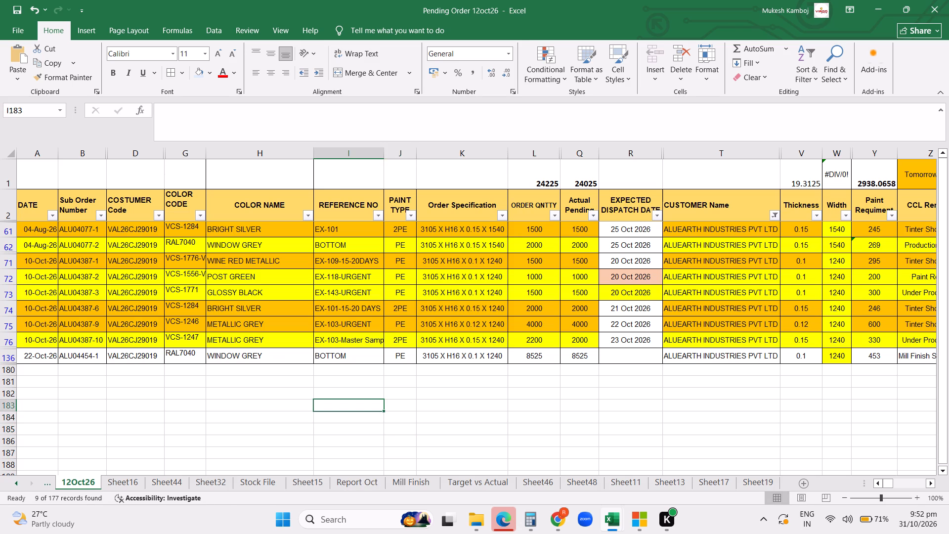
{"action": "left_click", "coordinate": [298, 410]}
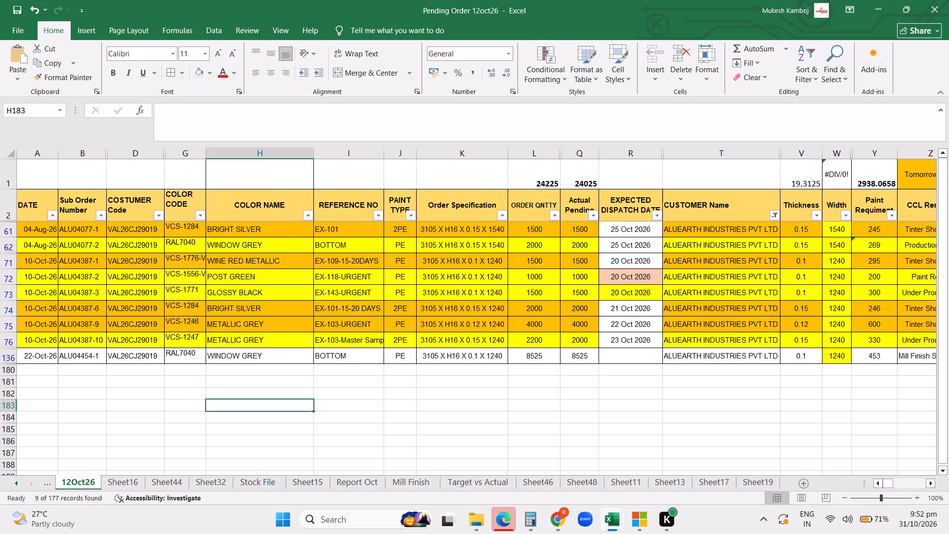
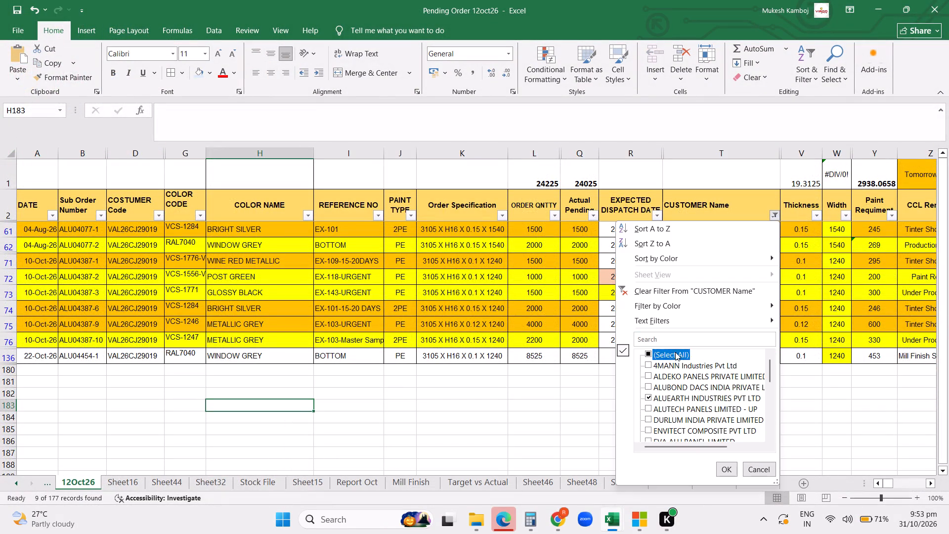
Change the customer name filter, searching for "ma", to show only MAA PANEL (INDIA) PVT LTD in the pending order list.
{"action": "left_click", "coordinate": [662, 331]}
{"action": "left_click", "coordinate": [662, 341]}
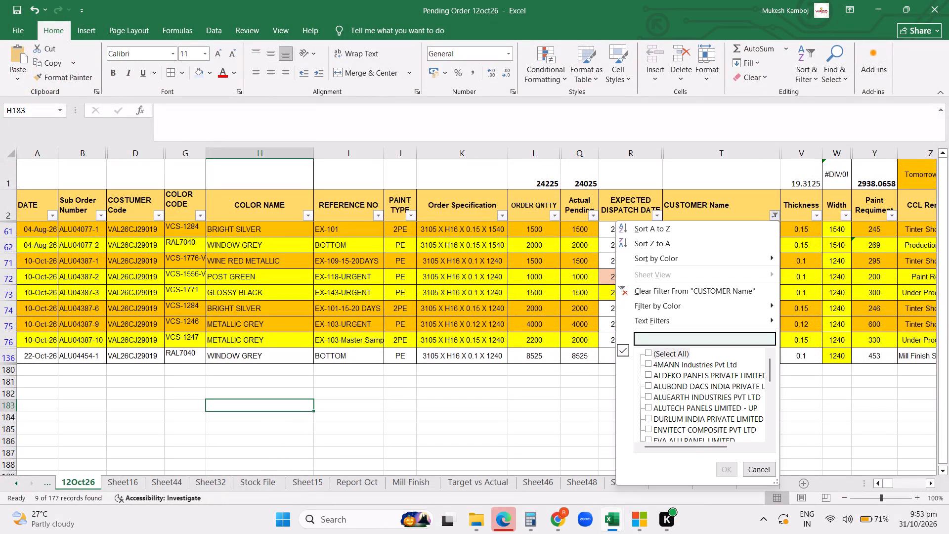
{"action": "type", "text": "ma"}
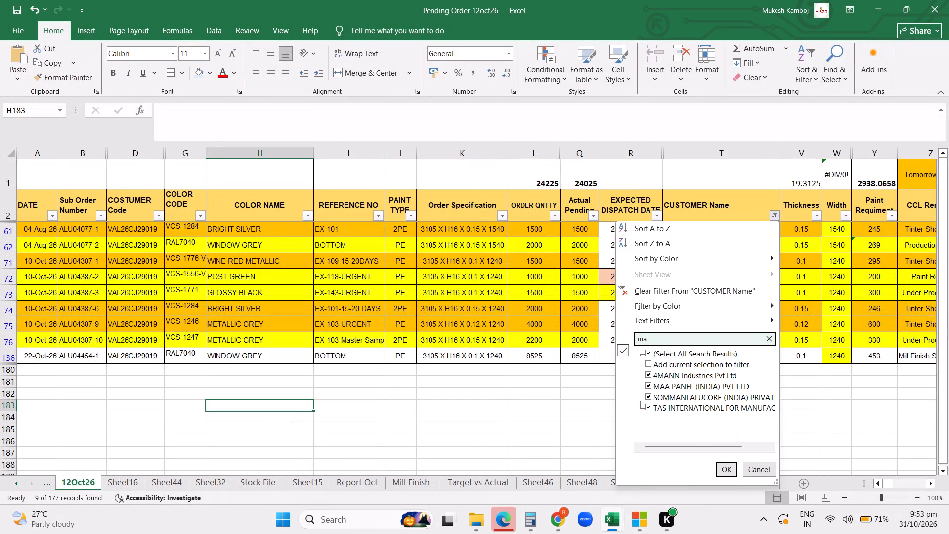
{"action": "left_click", "coordinate": [668, 372]}
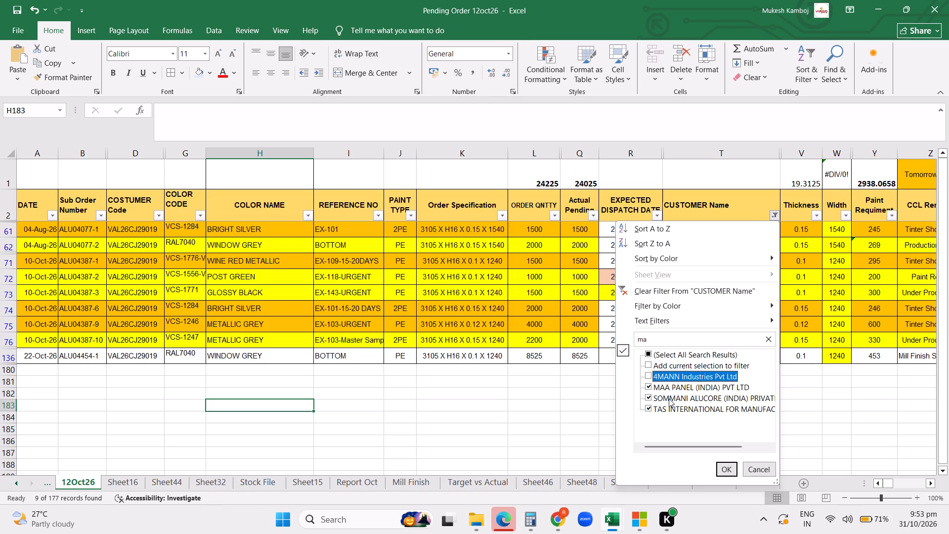
{"action": "left_click", "coordinate": [669, 398]}
{"action": "left_click", "coordinate": [670, 408]}
{"action": "left_click", "coordinate": [728, 470]}
{"action": "scroll", "coordinate": [329, 345], "scroll_direction": "up", "scroll_amount": 4}
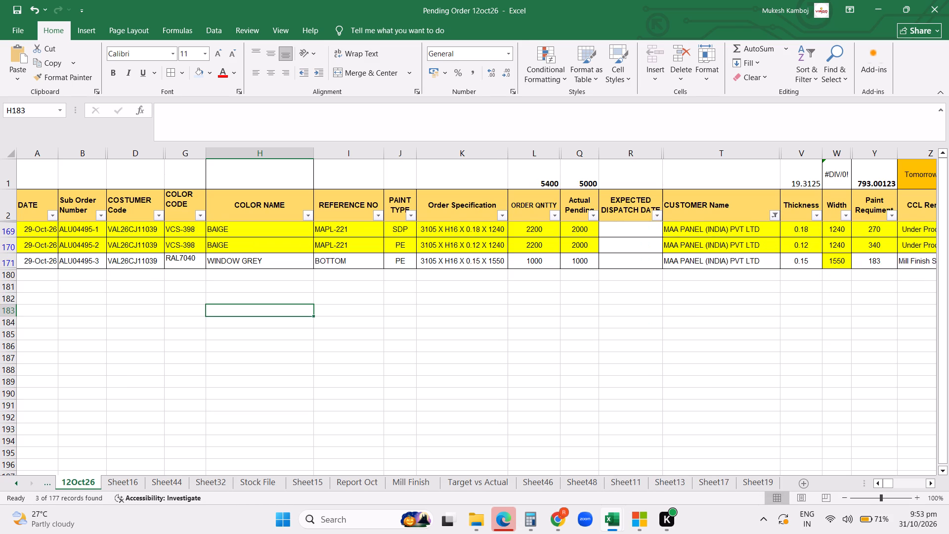
Select the customer code text VAL26CJ11039 in the MAA PANEL (INDIA) PVT LTD row for sub order ALU04495-1.
{"action": "left_click", "coordinate": [137, 231]}
{"action": "left_click_drag", "start_coordinate": [225, 110], "coordinate": [118, 110]}
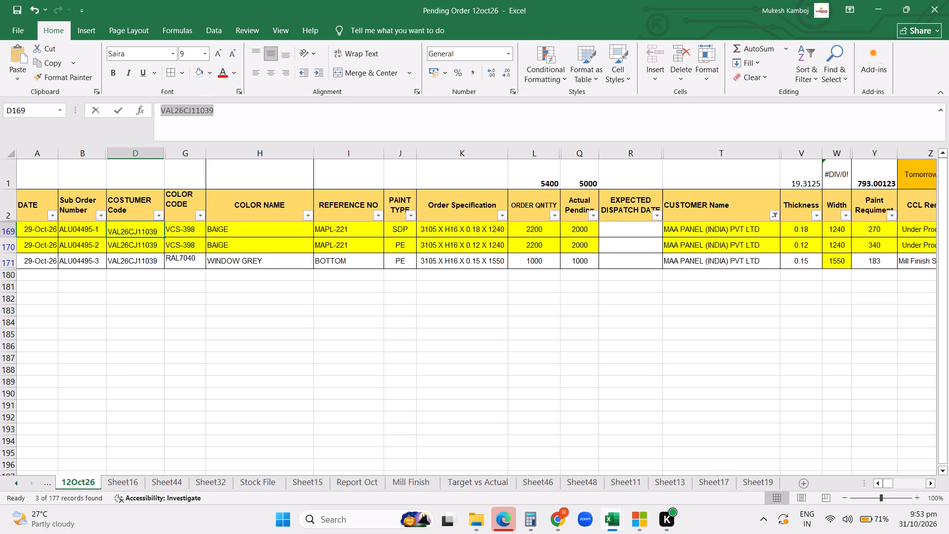
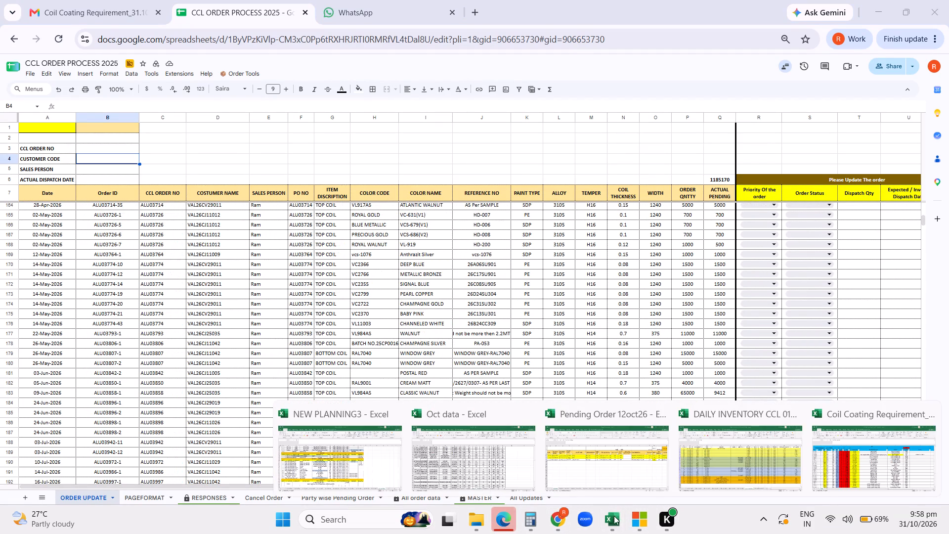
Switch to the Pending Order 12oct26 workbook in Excel and clear the CUSTOMER Name filter.
{"action": "left_click", "coordinate": [611, 468]}
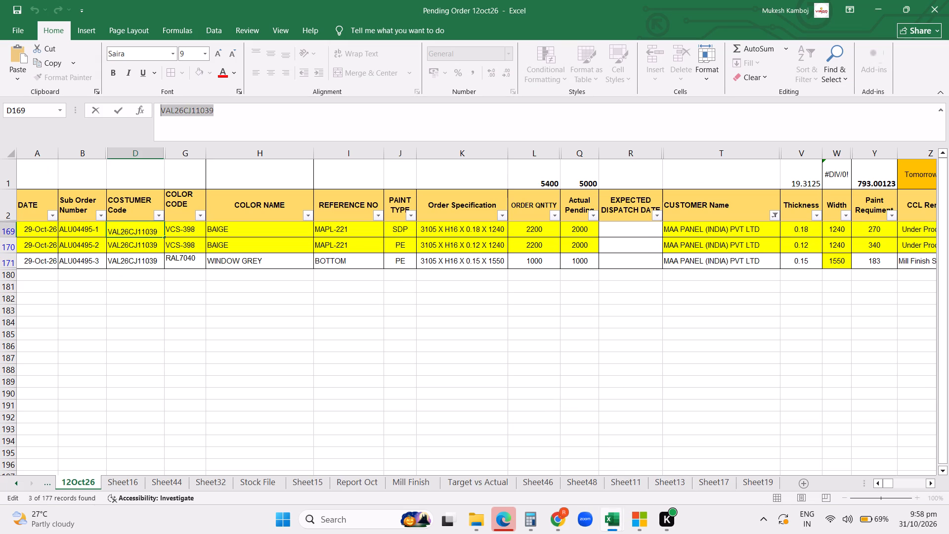
{"action": "left_click", "coordinate": [677, 291]}
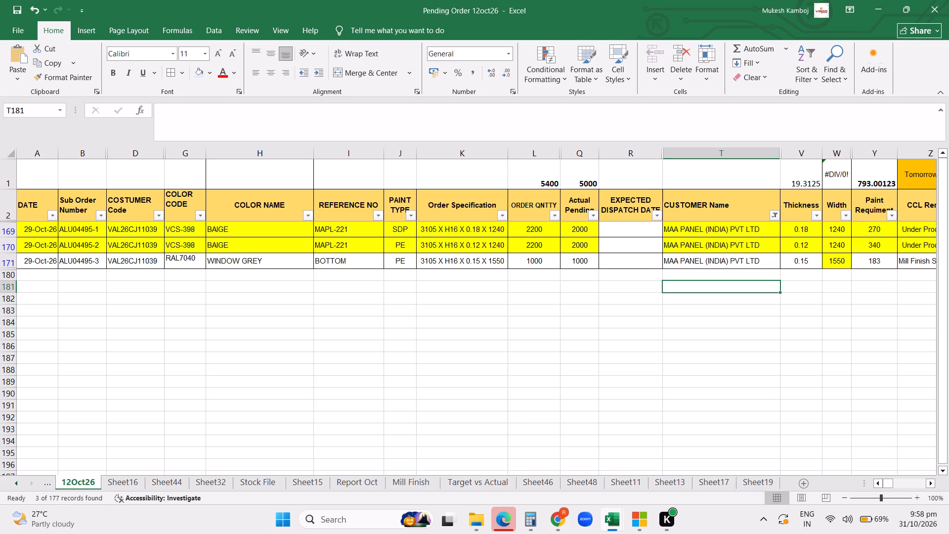
{"action": "left_click", "coordinate": [778, 219]}
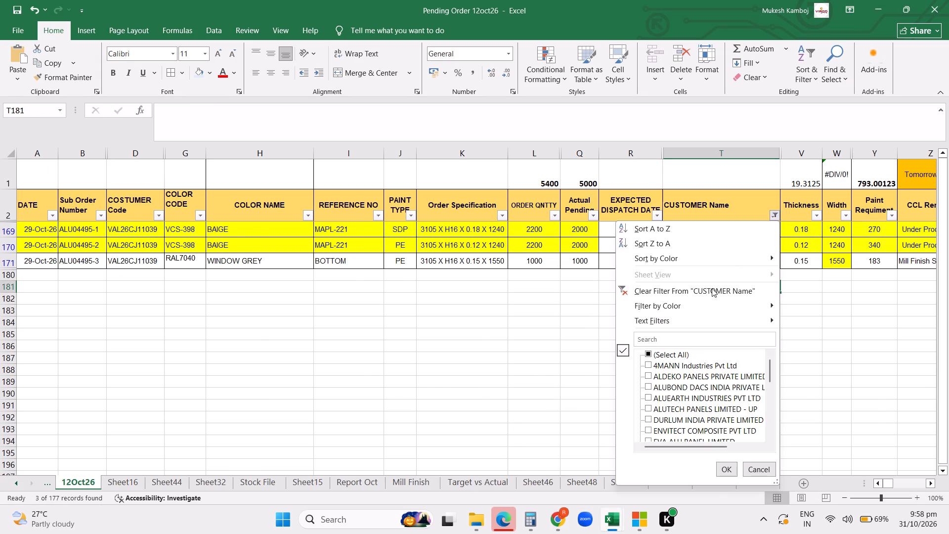
{"action": "left_click", "coordinate": [711, 290]}
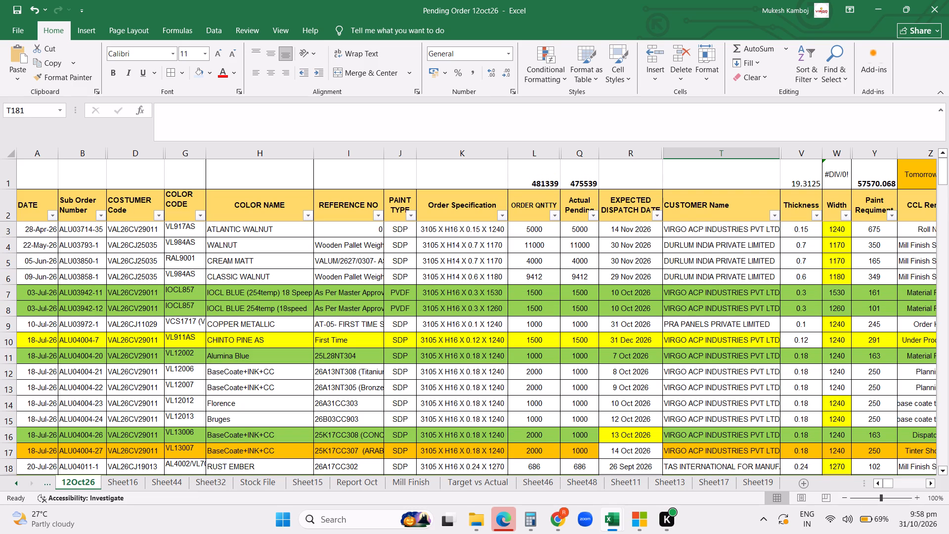
Filter the pending order list's CUSTOMER Name column to 4MANN Industries Pvt Ltd only.
{"action": "left_click", "coordinate": [560, 522]}
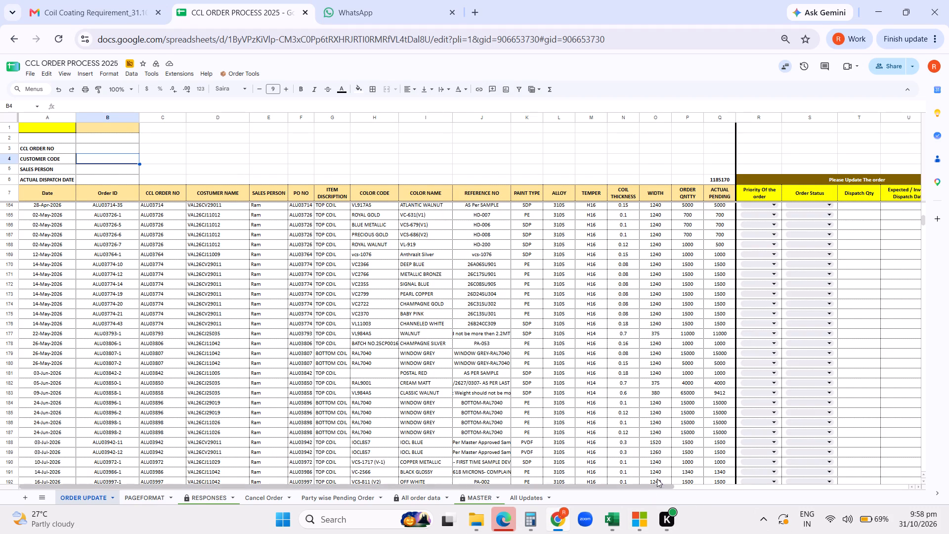
{"action": "left_click", "coordinate": [613, 519]}
{"action": "left_click", "coordinate": [603, 481]}
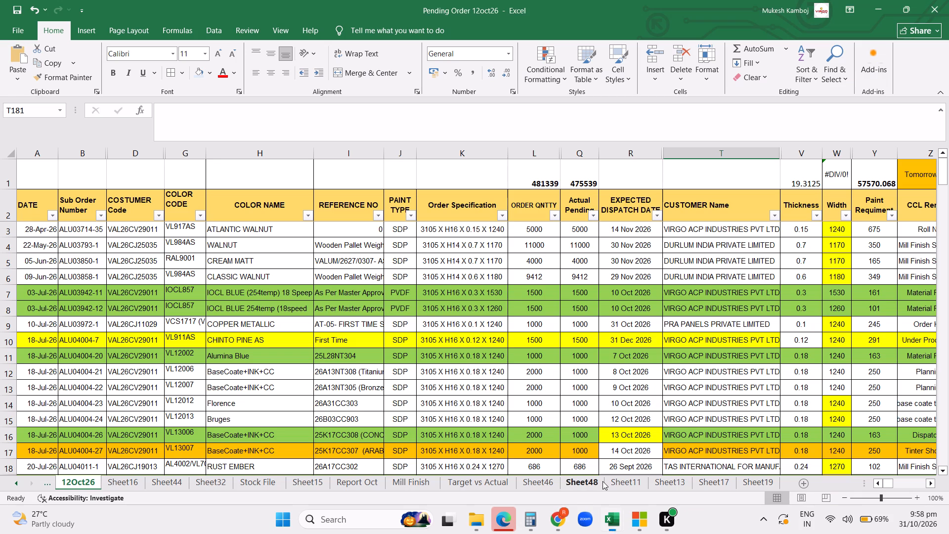
{"action": "left_click", "coordinate": [777, 215]}
{"action": "left_click", "coordinate": [665, 352]}
{"action": "left_click", "coordinate": [664, 363]}
{"action": "left_click", "coordinate": [730, 469]}
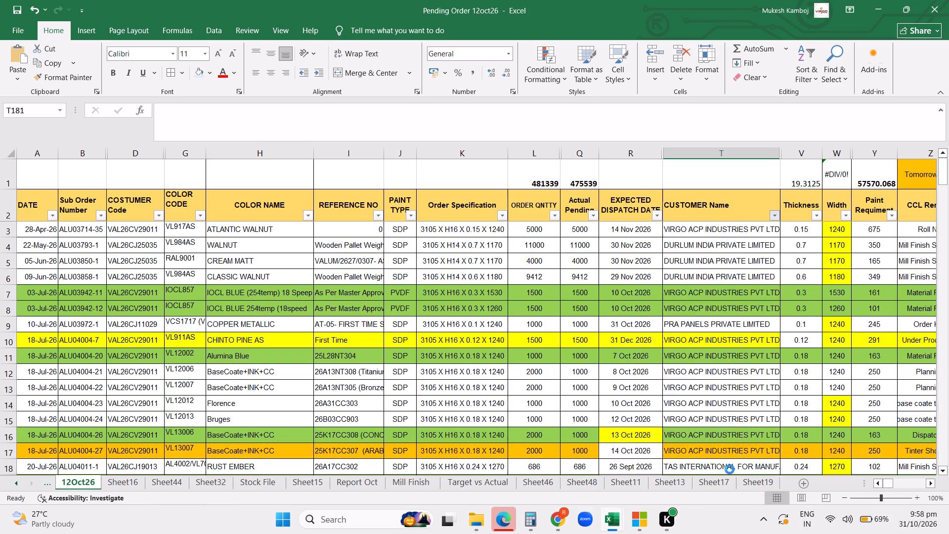
{"action": "scroll", "coordinate": [620, 365], "scroll_direction": "up", "scroll_amount": 13}
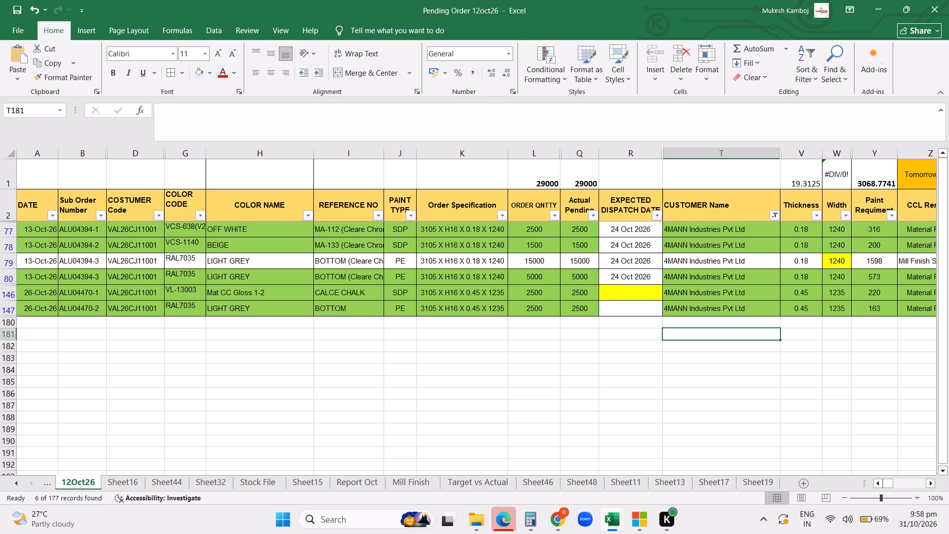
{"action": "left_click", "coordinate": [133, 233]}
{"action": "key", "text": "ctrl+c"}
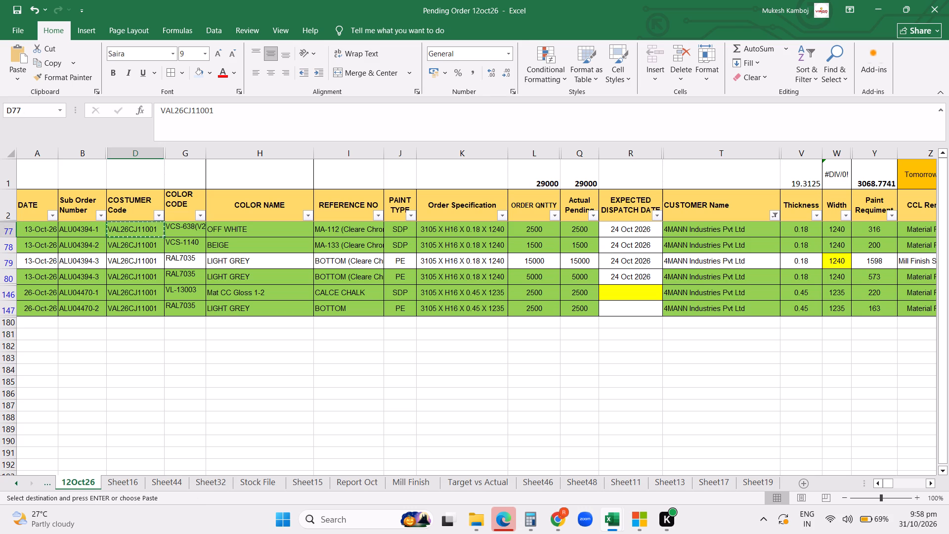
{"action": "scroll", "coordinate": [142, 229], "scroll_direction": "up", "scroll_amount": 1}
{"action": "left_click", "coordinate": [565, 521]}
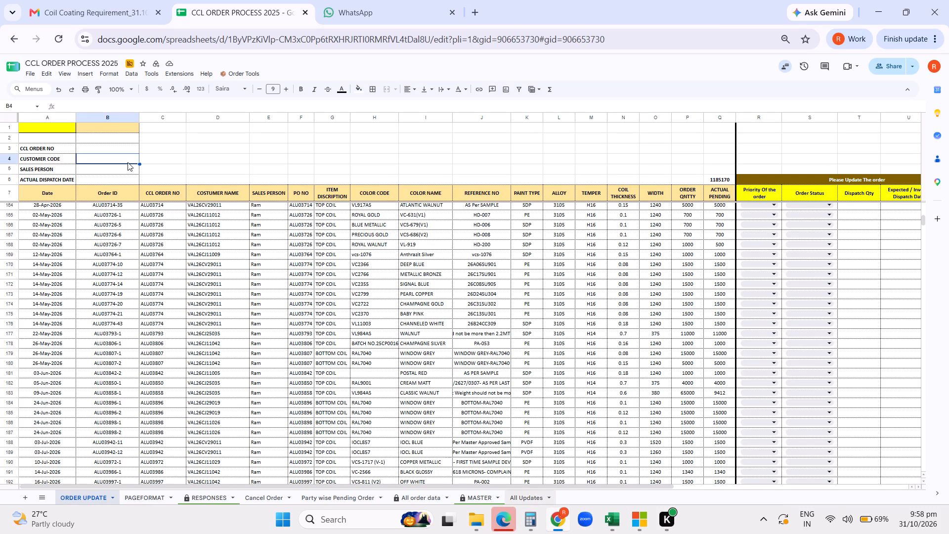
{"action": "left_click", "coordinate": [127, 162]}
{"action": "key", "text": "ctrl+v"}
{"action": "scroll", "coordinate": [201, 223], "scroll_direction": "up", "scroll_amount": 14}
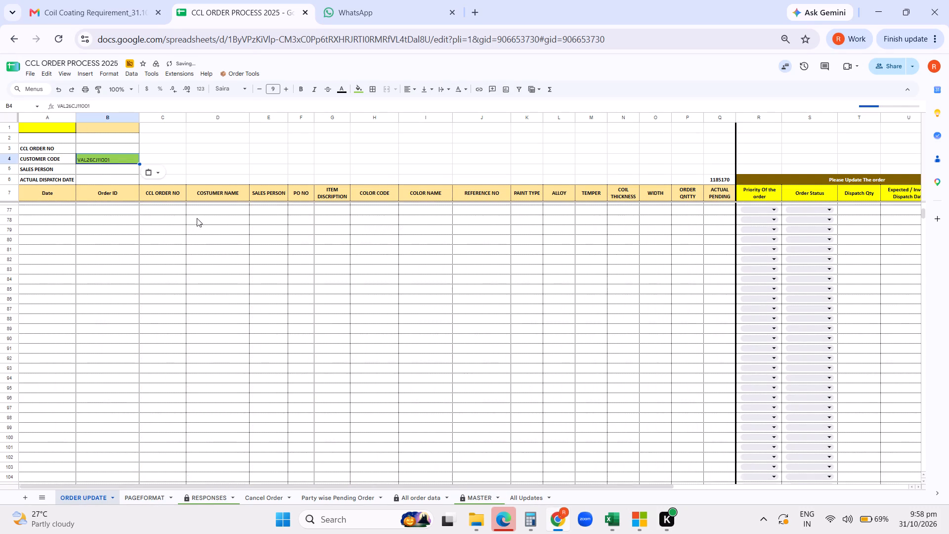
{"action": "scroll", "coordinate": [197, 218], "scroll_direction": "up", "scroll_amount": 20}
{"action": "scroll", "coordinate": [197, 218], "scroll_direction": "up", "scroll_amount": 5}
{"action": "left_click", "coordinate": [583, 387]}
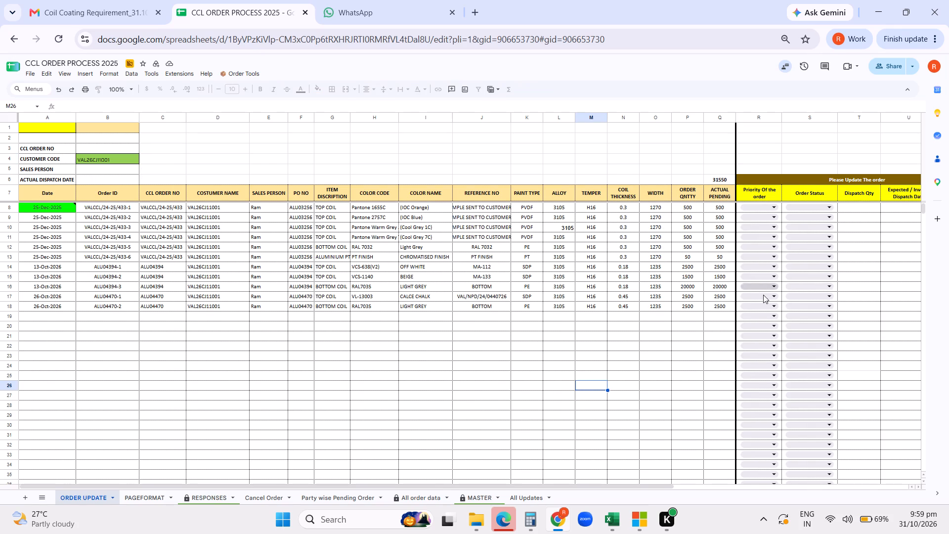
{"action": "left_click", "coordinate": [810, 266]}
{"action": "left_click", "coordinate": [802, 316]}
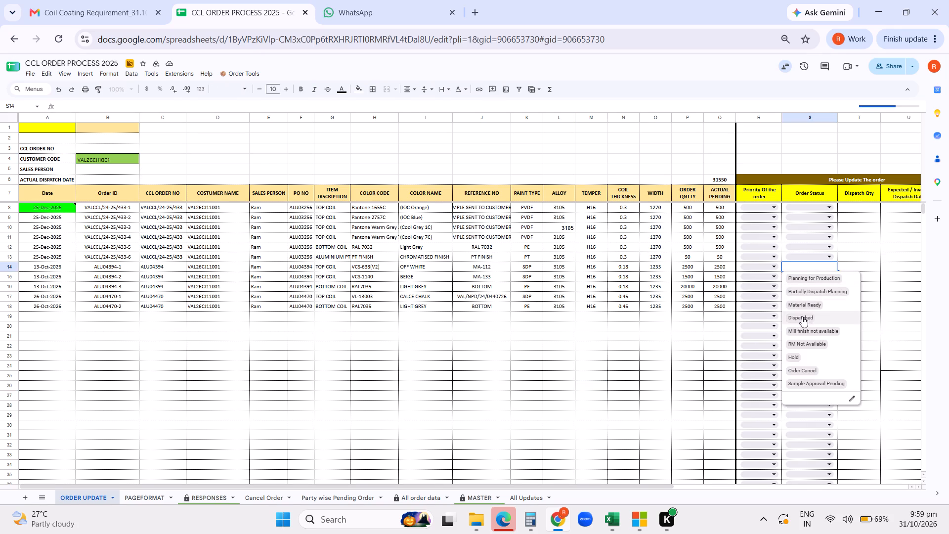
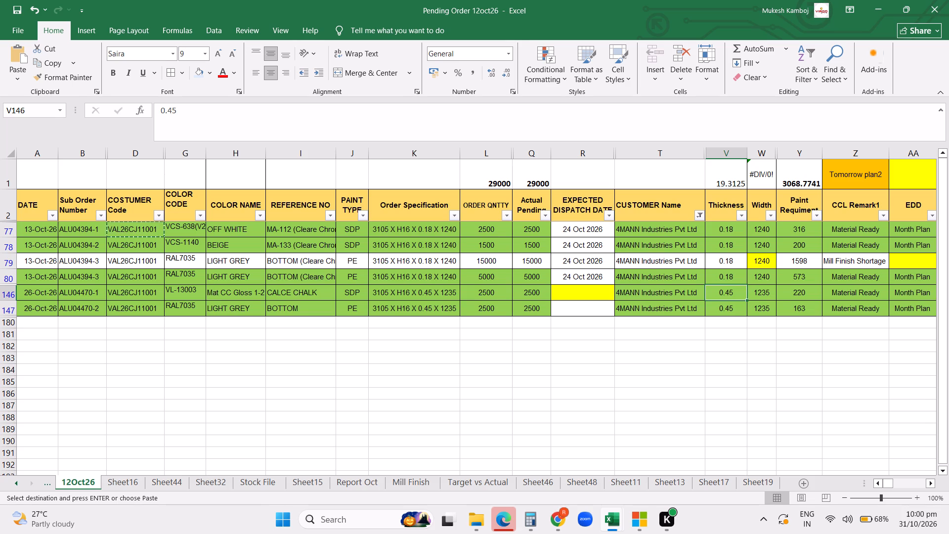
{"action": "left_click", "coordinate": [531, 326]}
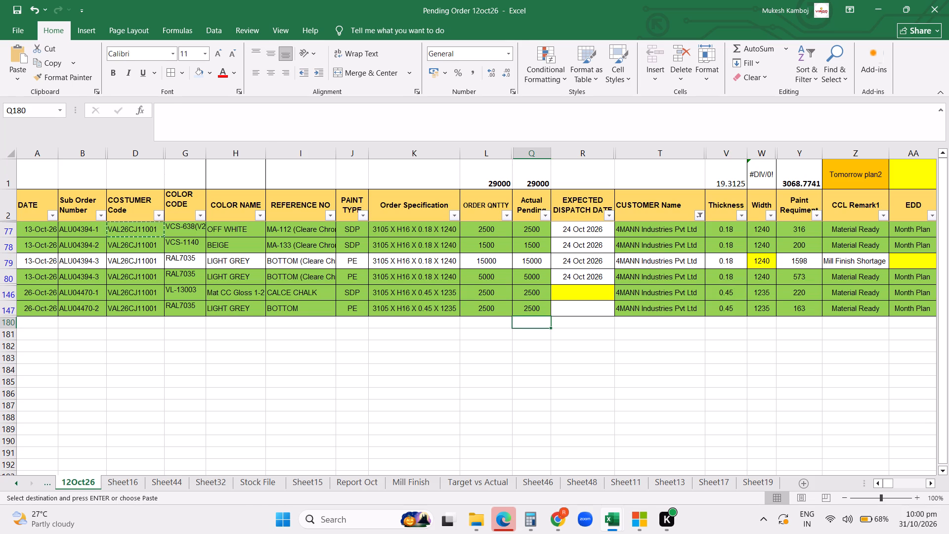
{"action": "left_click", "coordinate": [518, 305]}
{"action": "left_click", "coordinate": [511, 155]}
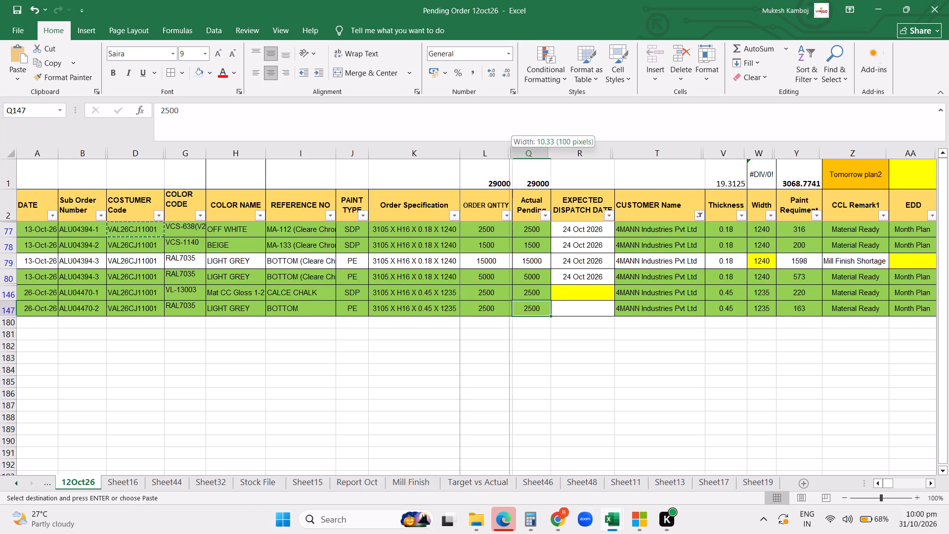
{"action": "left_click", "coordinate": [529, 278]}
Clear the CUSTOMER Name filter so the pending order list shows all customers' orders.
{"action": "left_click", "coordinate": [699, 214]}
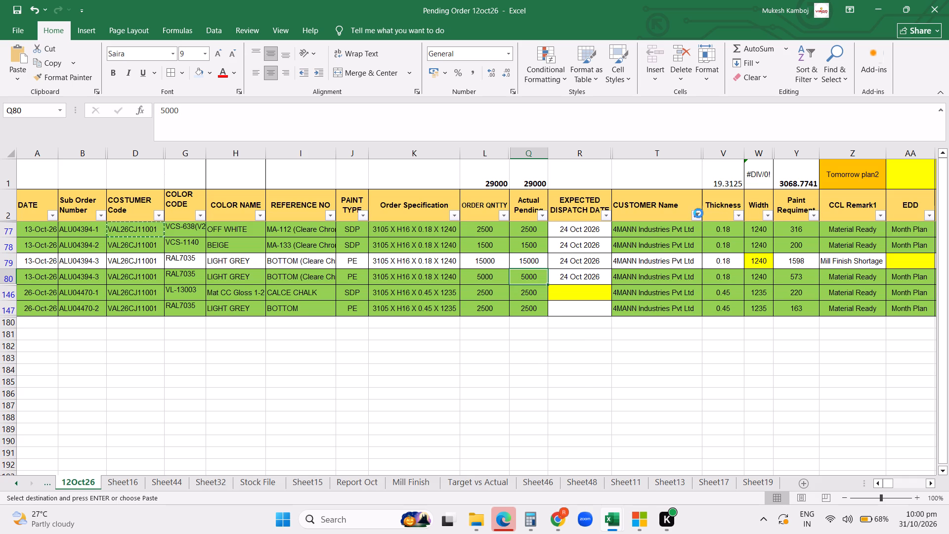
{"action": "left_click", "coordinate": [605, 292]}
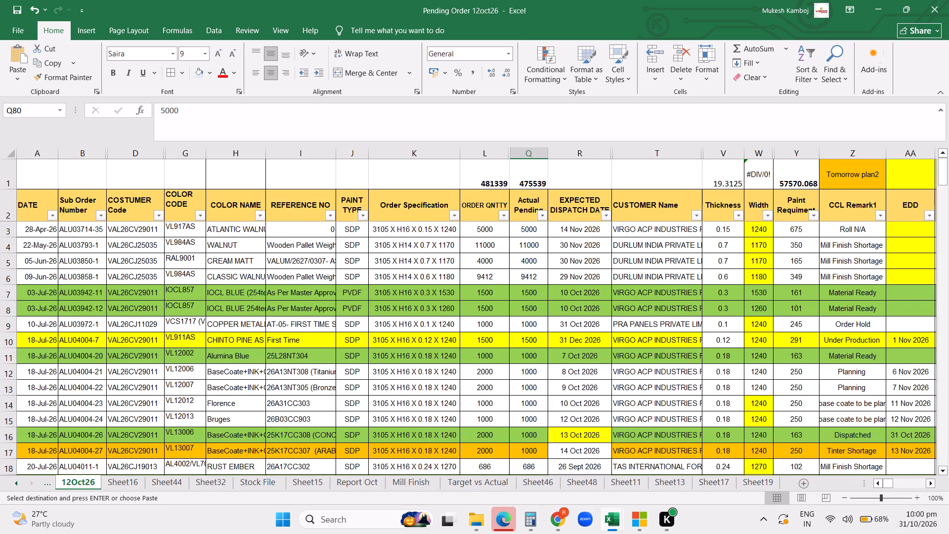
Filter the pending order list's CUSTOMER Name column to MAA PANEL (INDIA) PVT LTD only.
{"action": "left_click", "coordinate": [693, 216]}
{"action": "left_click", "coordinate": [584, 352]}
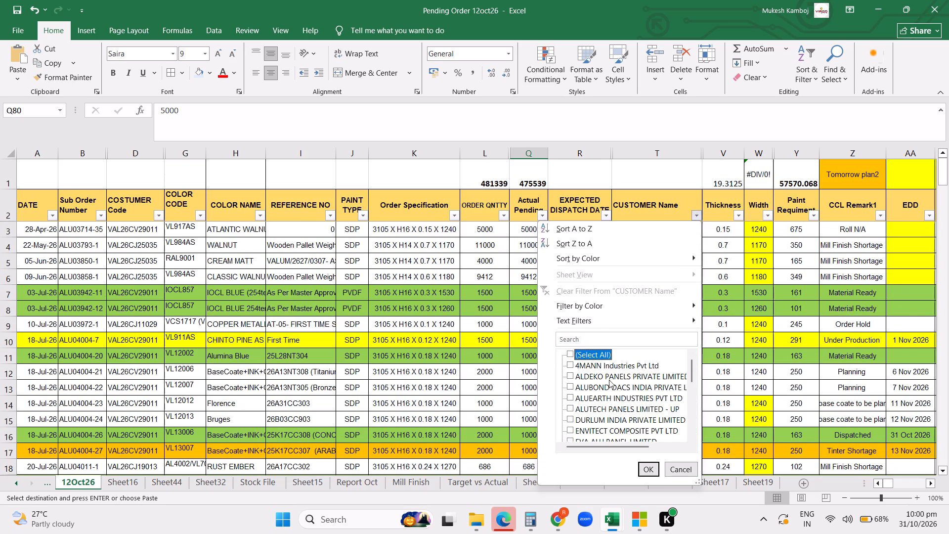
{"action": "scroll", "coordinate": [613, 398], "scroll_direction": "down", "scroll_amount": 3}
{"action": "left_click", "coordinate": [597, 376]}
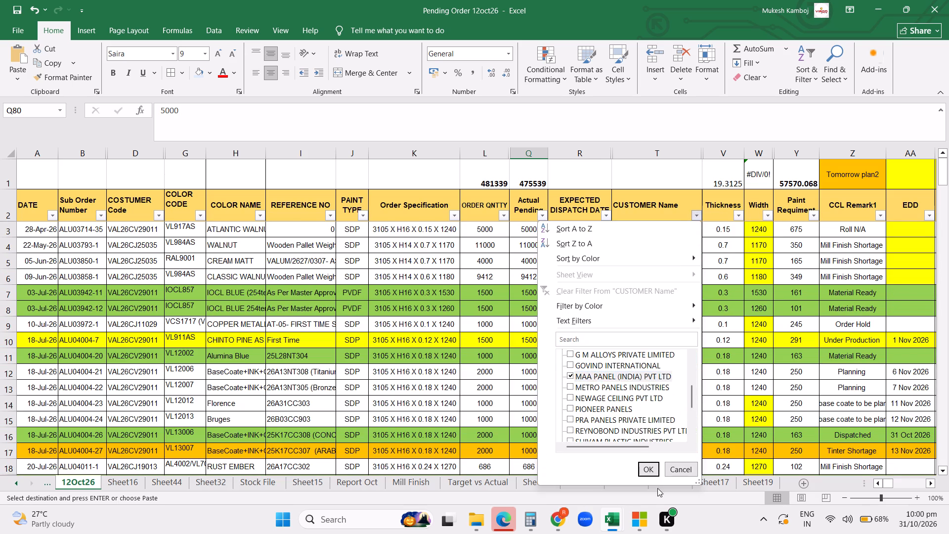
{"action": "left_click", "coordinate": [641, 470]}
{"action": "scroll", "coordinate": [382, 289], "scroll_direction": "up", "scroll_amount": 4}
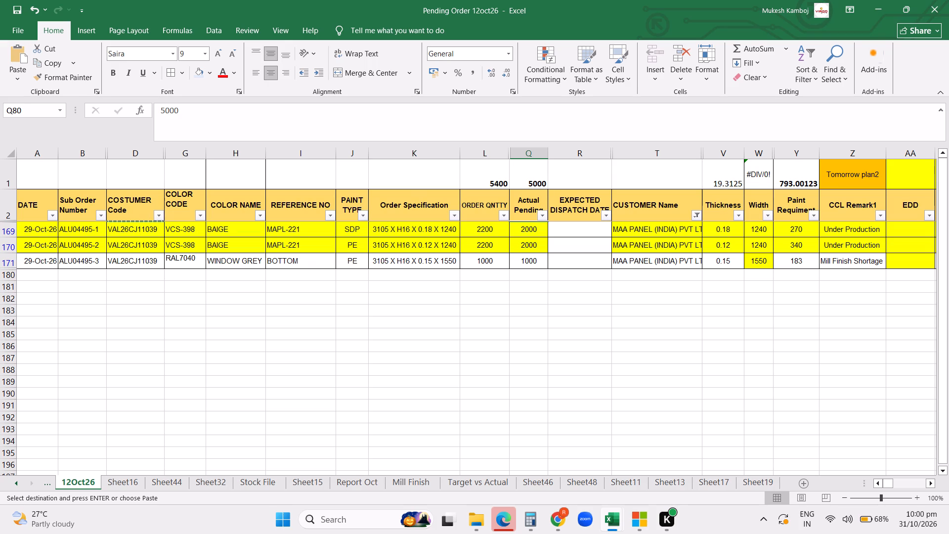
Set the ORDER QNTTY of both BAIGE rows, ALU04495-1 and ALU04495-2, to 2000.
{"action": "left_click_drag", "start_coordinate": [146, 215], "coordinate": [450, 242]}
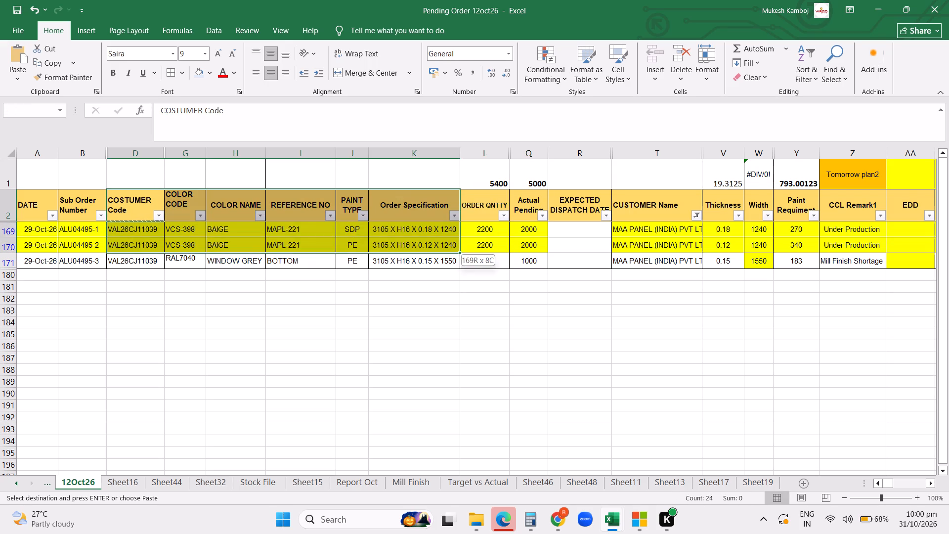
{"action": "left_click_drag", "start_coordinate": [450, 242], "coordinate": [474, 234]}
{"action": "left_click", "coordinate": [475, 230]}
{"action": "type", "text": "2000"}
{"action": "key", "text": "Return"}
{"action": "type", "text": "2000"}
{"action": "key", "text": "Return"}
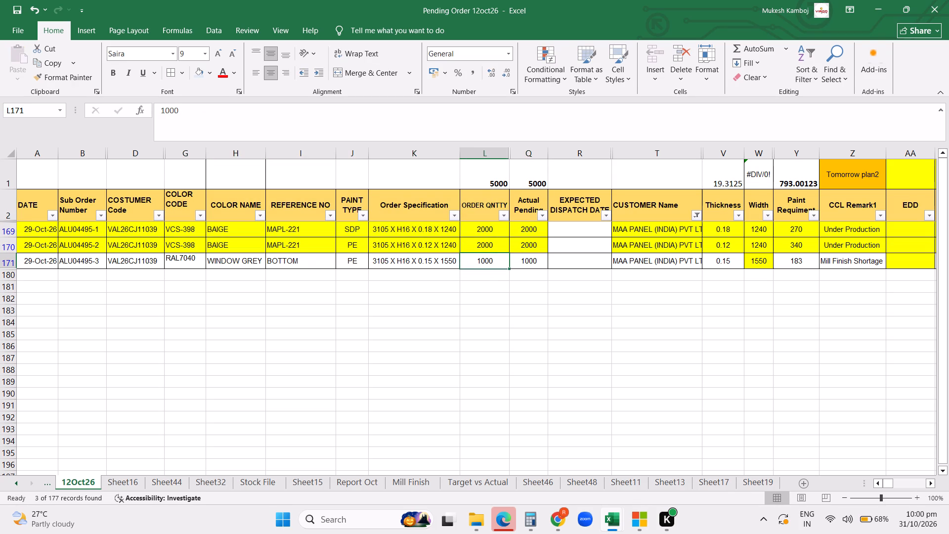
Select the filtered MAA PANEL order cells from the COSTUMER Code header across to the ORDER QNTTY column.
{"action": "left_click_drag", "start_coordinate": [141, 202], "coordinate": [481, 234]}
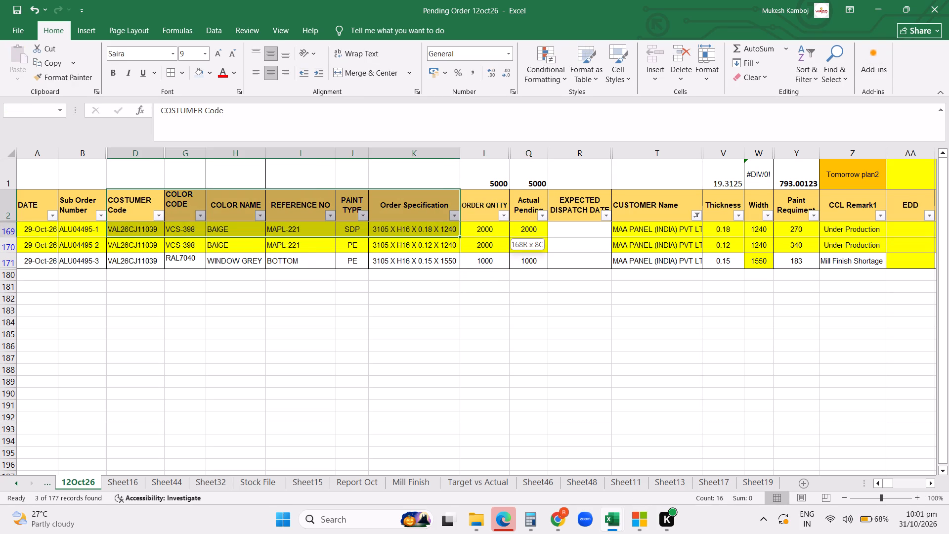
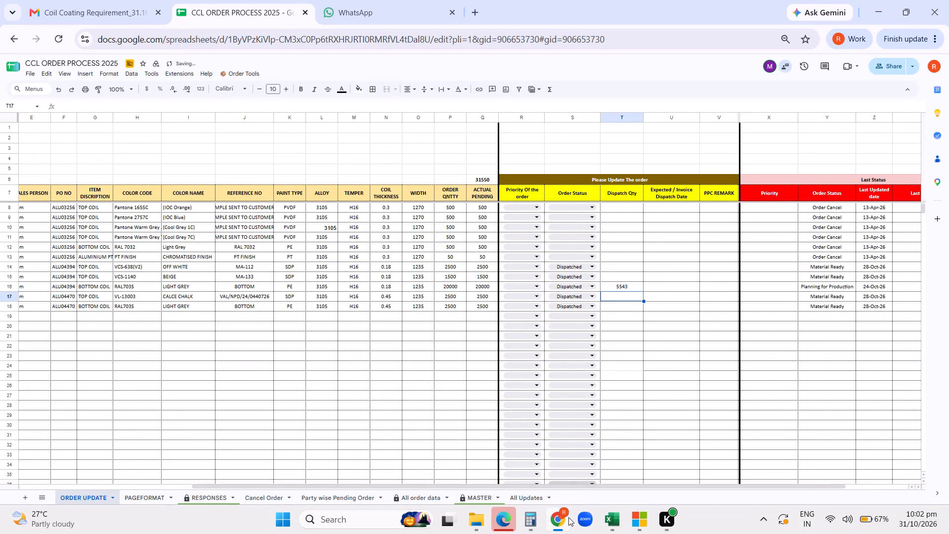
Switch from the CCL order sheet back to the Pending Order 12oct26 workbook in Excel.
{"action": "left_click", "coordinate": [568, 516]}
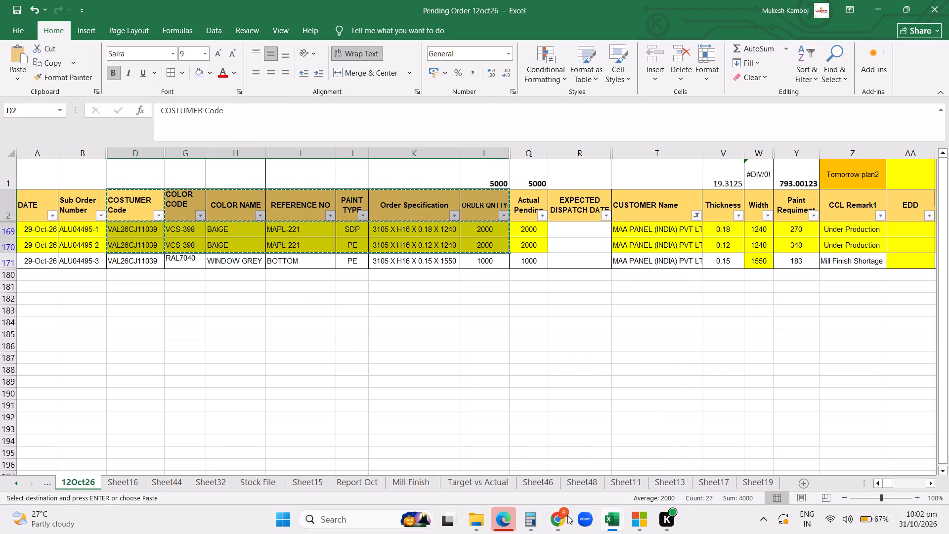
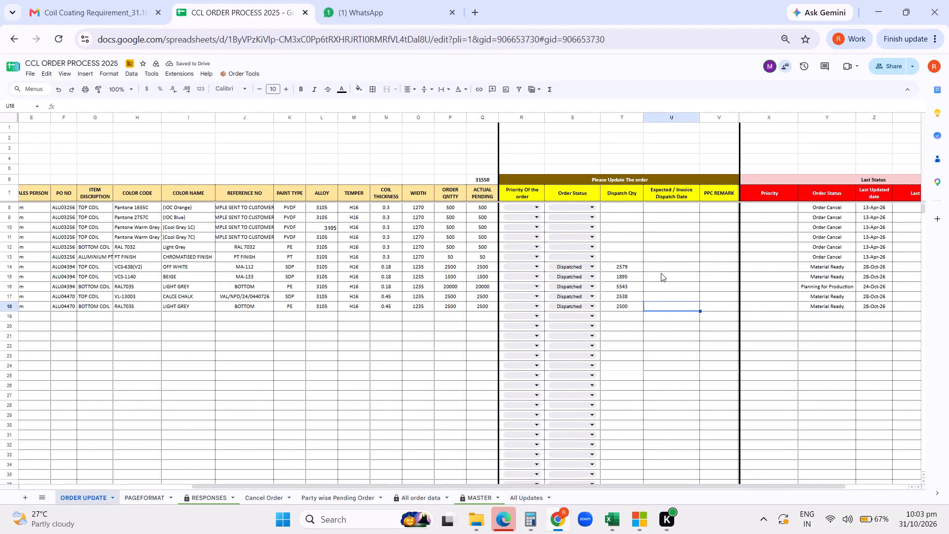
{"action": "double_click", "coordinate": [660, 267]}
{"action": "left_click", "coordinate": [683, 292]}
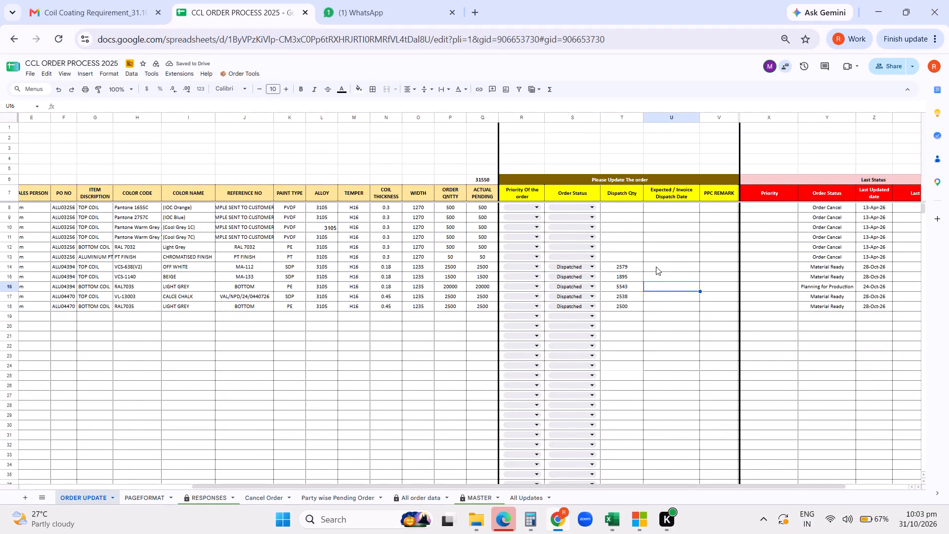
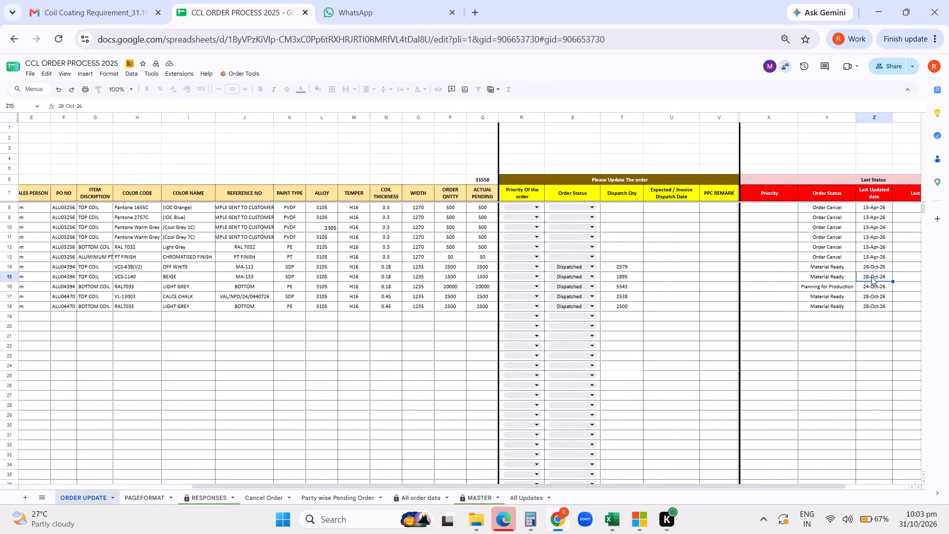
Enter 31-Oct-26 as the expected/invoice dispatch date for the five rows marked Dispatched in the order update sheet.
{"action": "key", "text": "ctrl+c"}
{"action": "left_click", "coordinate": [662, 263]}
{"action": "key", "text": "ctrl+v"}
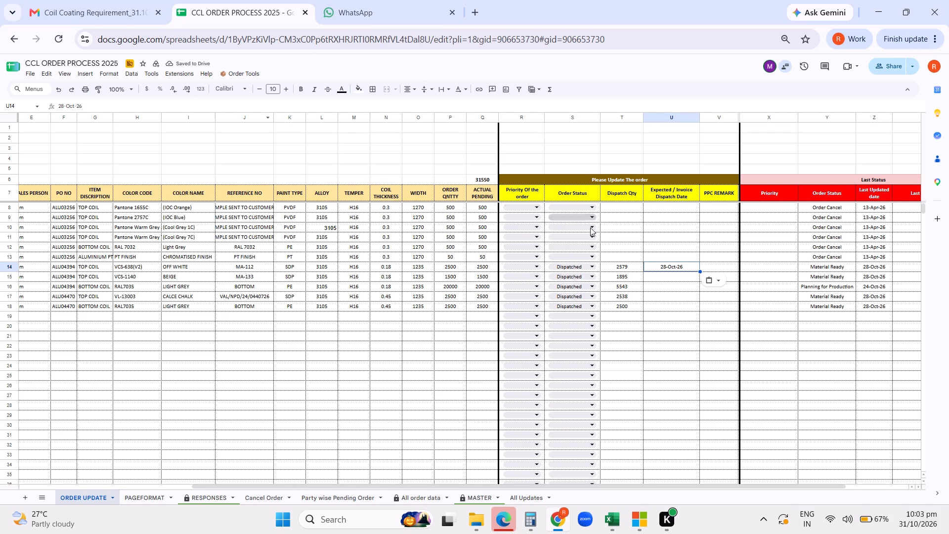
{"action": "double_click", "coordinate": [666, 265]}
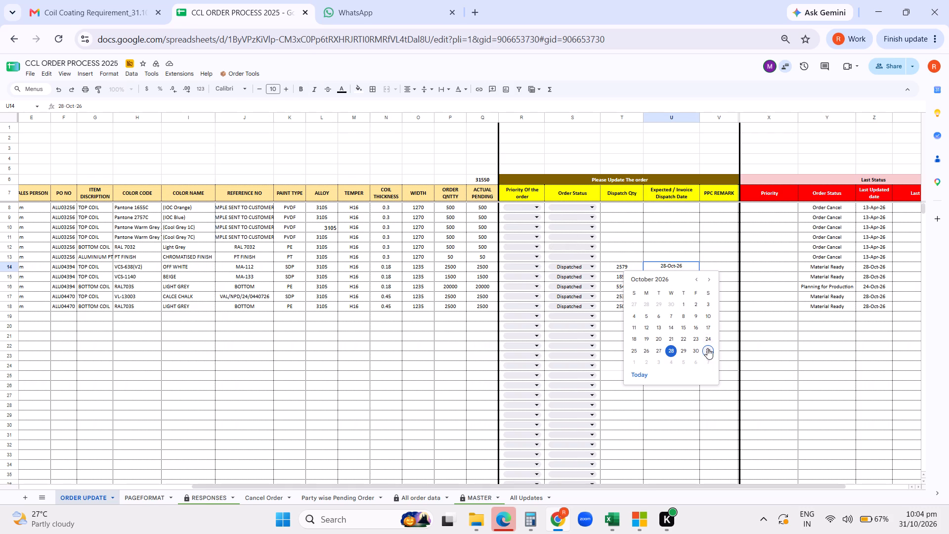
{"action": "left_click", "coordinate": [708, 351]}
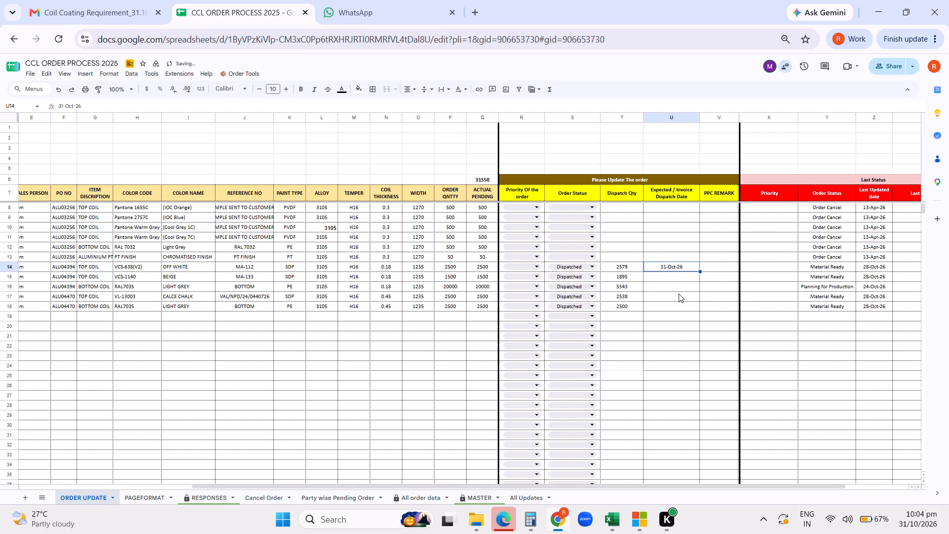
{"action": "key", "text": "ctrl+c"}
{"action": "key", "text": "Down"}
{"action": "key", "text": "ctrl+v"}
{"action": "key", "text": "Down"}
{"action": "key", "text": "ctrl+v"}
{"action": "key", "text": "Down"}
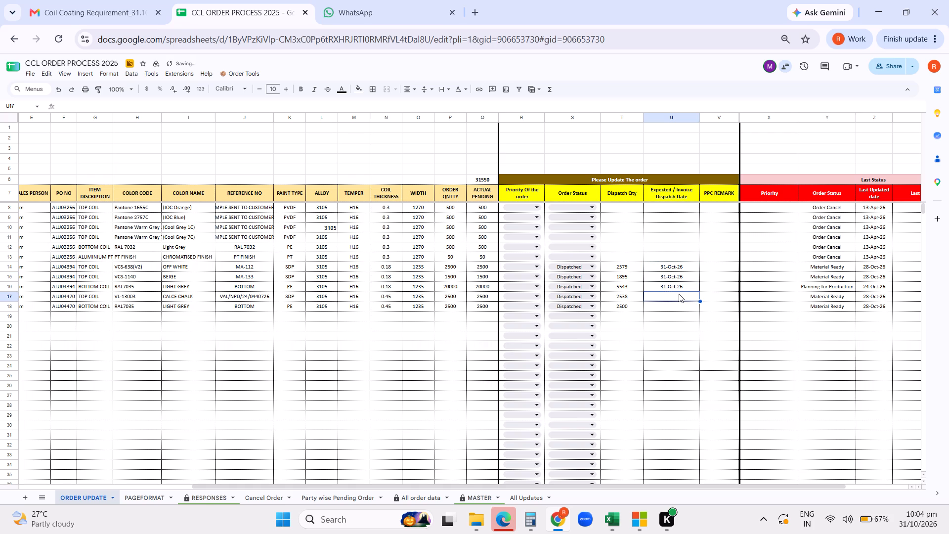
{"action": "key", "text": "ctrl+v"}
{"action": "key", "text": "Down"}
{"action": "key", "text": "ctrl+v"}
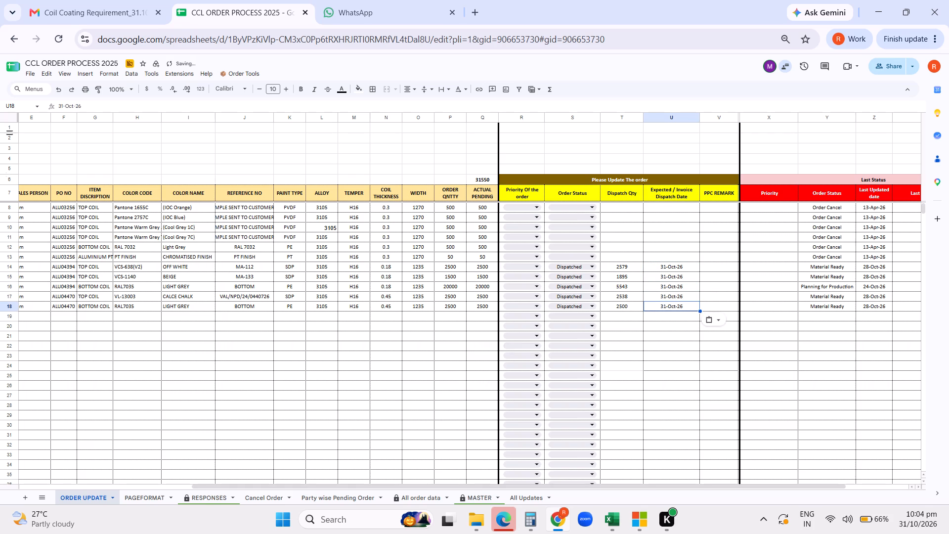
Run the order sheet's custom script to process the entered dispatch updates.
{"action": "left_click", "coordinate": [252, 72]}
{"action": "left_click", "coordinate": [253, 86]}
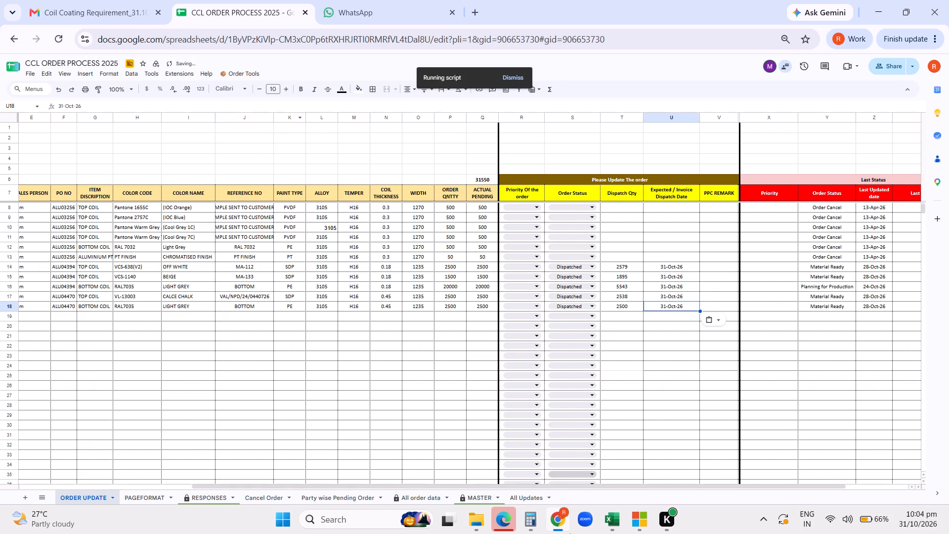
Switch to the Pending Order 12oct26 workbook in Excel and filter the customer name to only 4MANN Industries Pvt Ltd.
{"action": "left_click", "coordinate": [607, 518]}
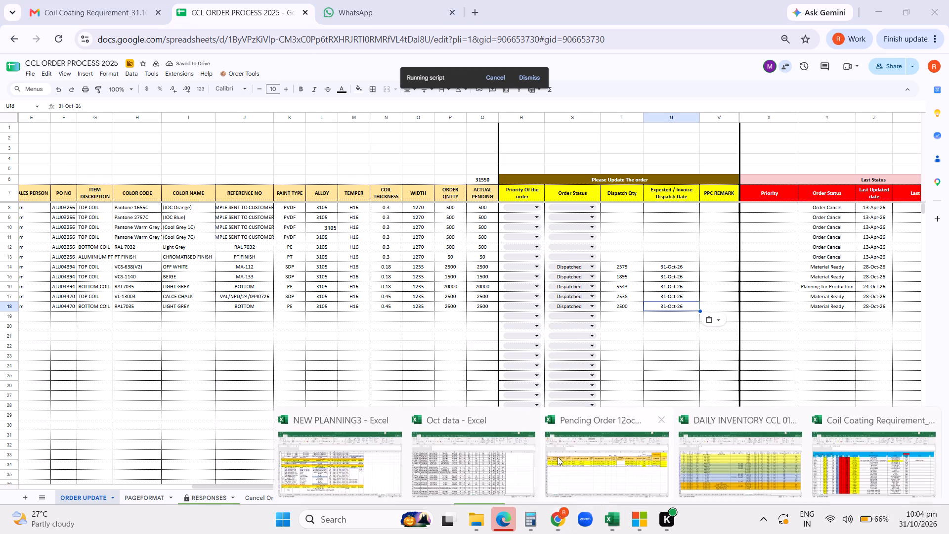
{"action": "left_click", "coordinate": [603, 452]}
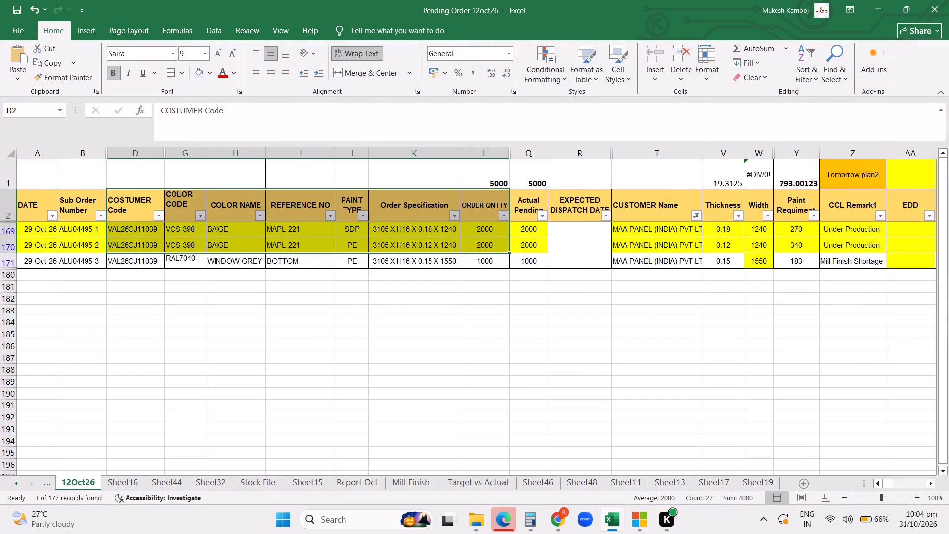
{"action": "left_click", "coordinate": [692, 212]}
{"action": "triple_click", "coordinate": [581, 353]}
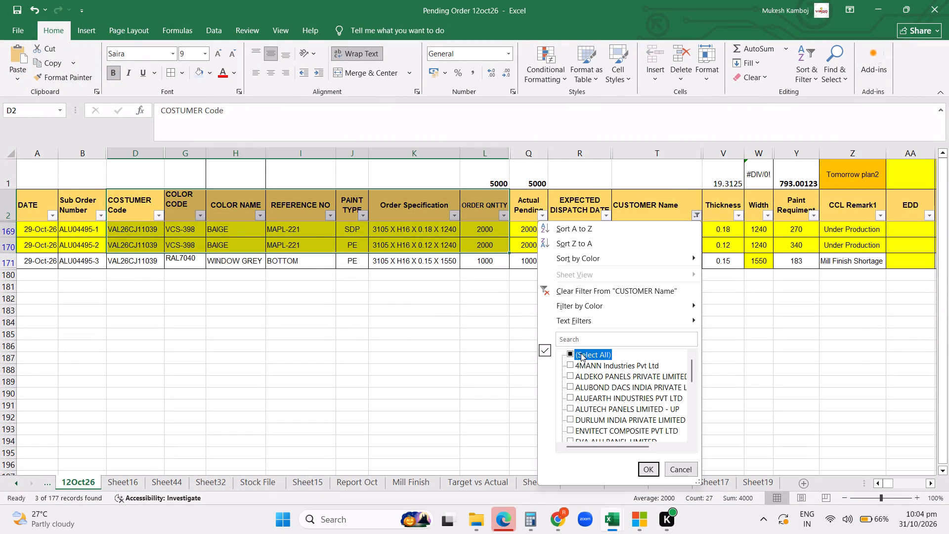
{"action": "left_click", "coordinate": [578, 364]}
{"action": "left_click", "coordinate": [649, 468]}
{"action": "scroll", "coordinate": [614, 273], "scroll_direction": "up", "scroll_amount": 5}
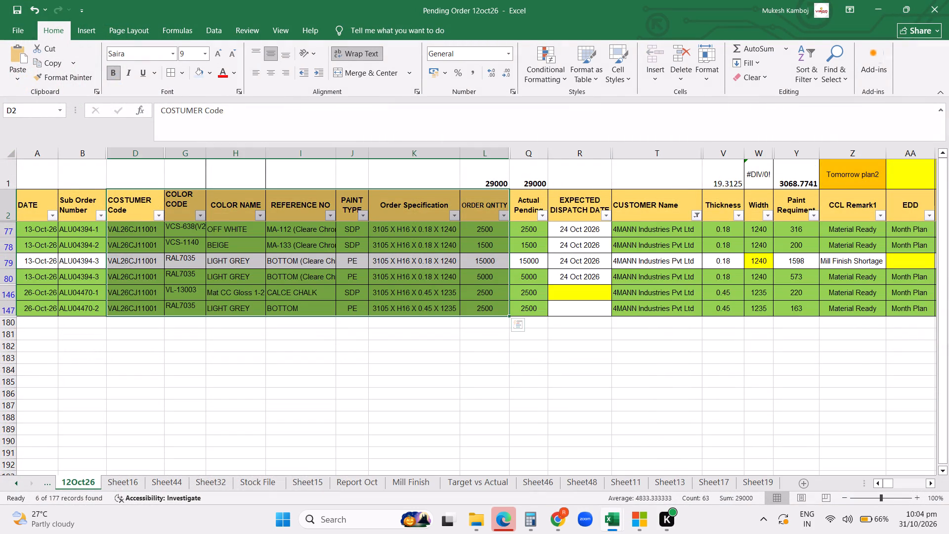
Set both order quantity and actual pending of the 15000 ALU04394-3 Light Grey row to =20000-5543.
{"action": "left_click", "coordinate": [478, 262]}
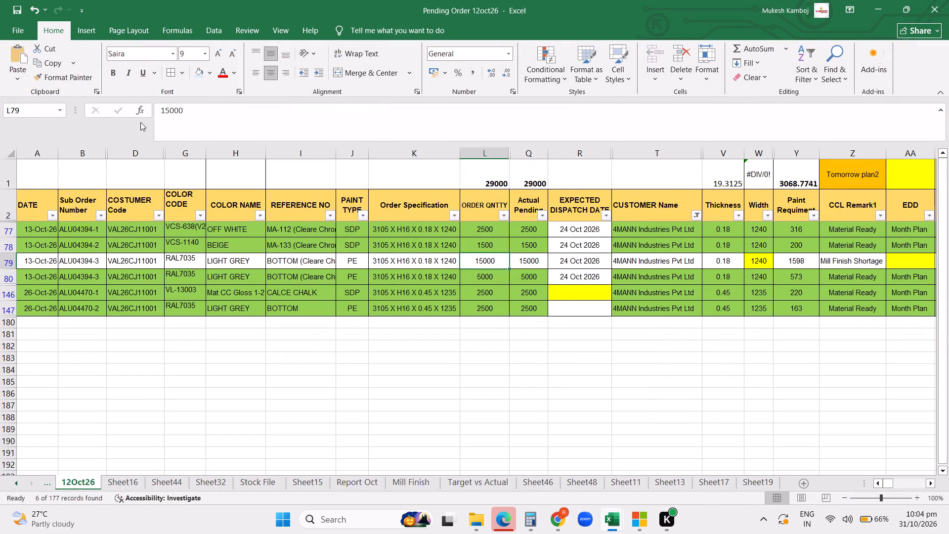
{"action": "left_click_drag", "start_coordinate": [161, 111], "coordinate": [336, 121]}
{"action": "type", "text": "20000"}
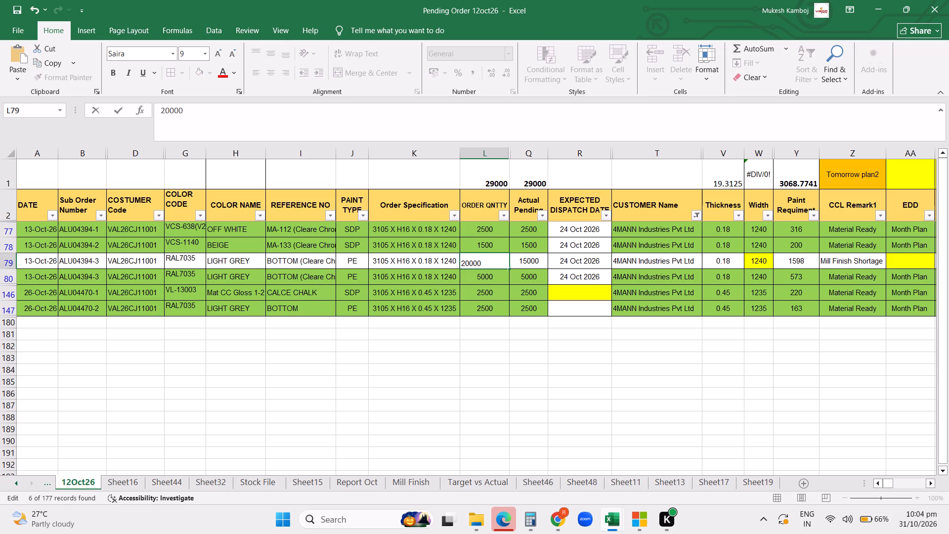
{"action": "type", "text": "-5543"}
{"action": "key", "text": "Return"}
{"action": "left_click", "coordinate": [485, 265]}
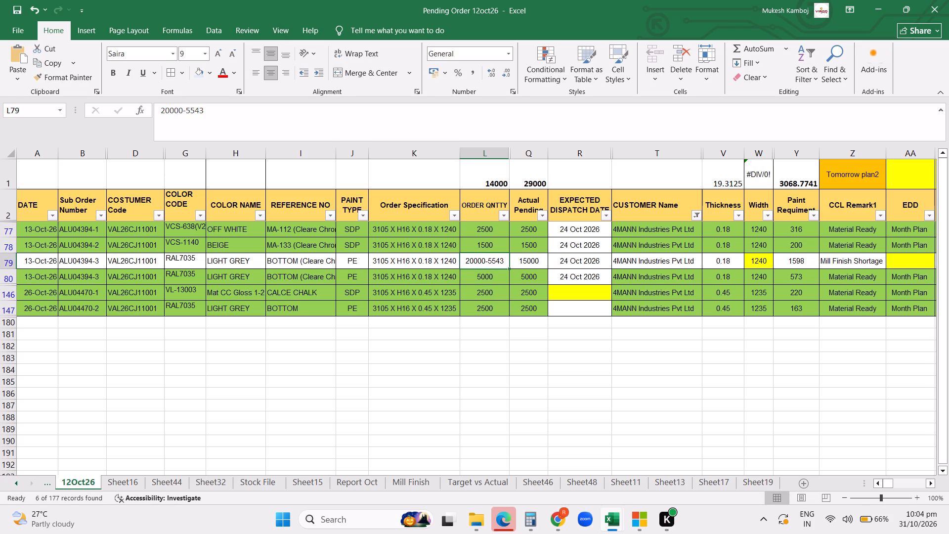
{"action": "left_click", "coordinate": [480, 261]}
{"action": "left_click", "coordinate": [159, 110]}
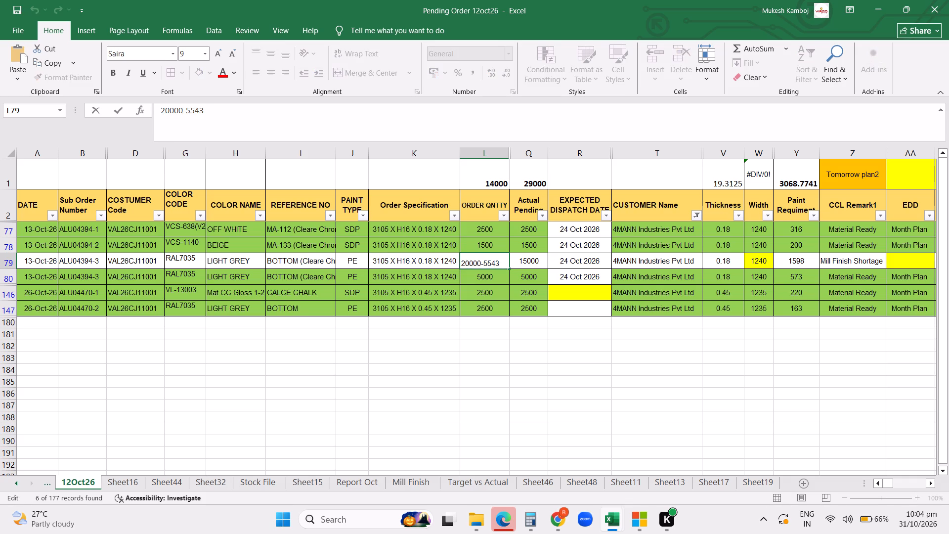
{"action": "key", "text": "equal"}
{"action": "key", "text": "Return"}
{"action": "key", "text": "Up"}
{"action": "key", "text": "ctrl+c"}
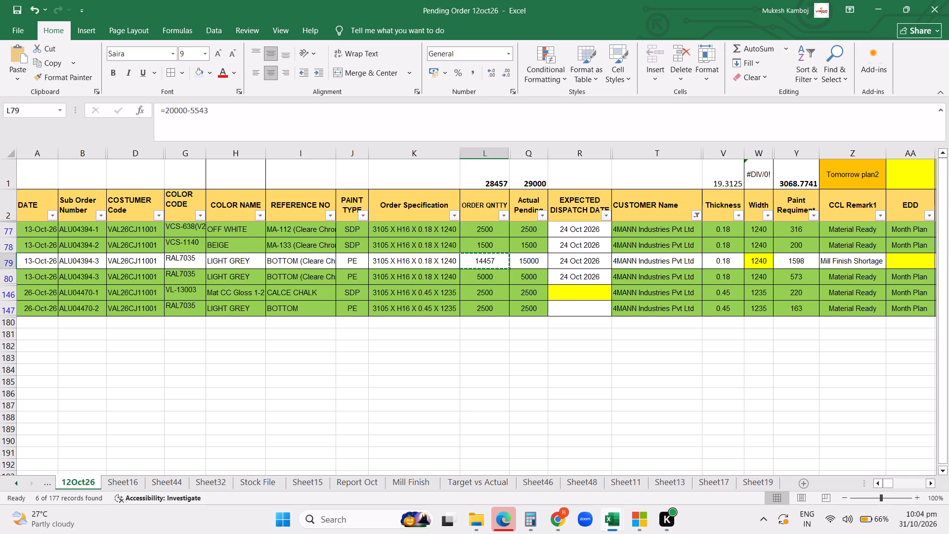
{"action": "key", "text": "Right"}
{"action": "key", "text": "ctrl+v"}
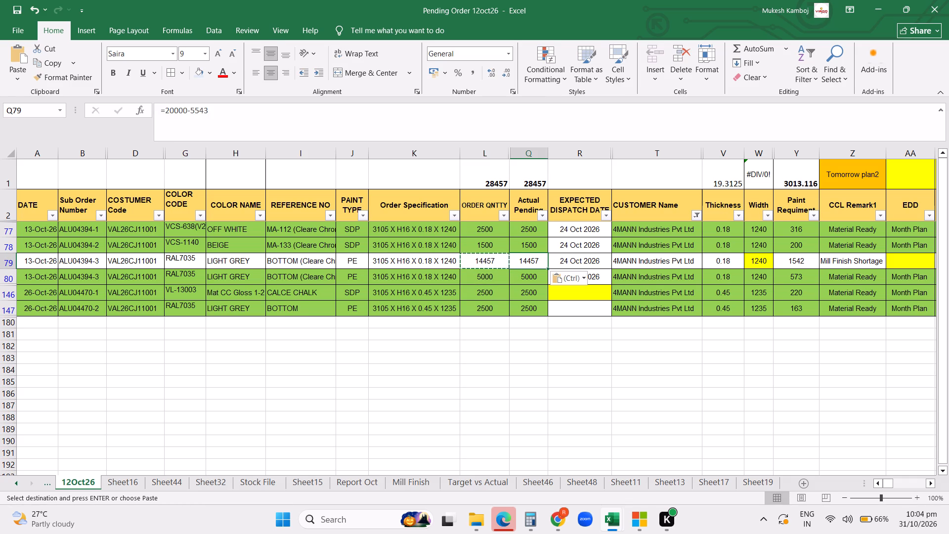
Delete the 4MANN rows ALU04394-1, ALU04394-2, the 5000-quantity ALU04394-3, ALU04470-1 and ALU04470-2 from the pending list.
{"action": "left_click_drag", "start_coordinate": [7, 230], "coordinate": [7, 243]}
{"action": "right_click", "coordinate": [7, 242]}
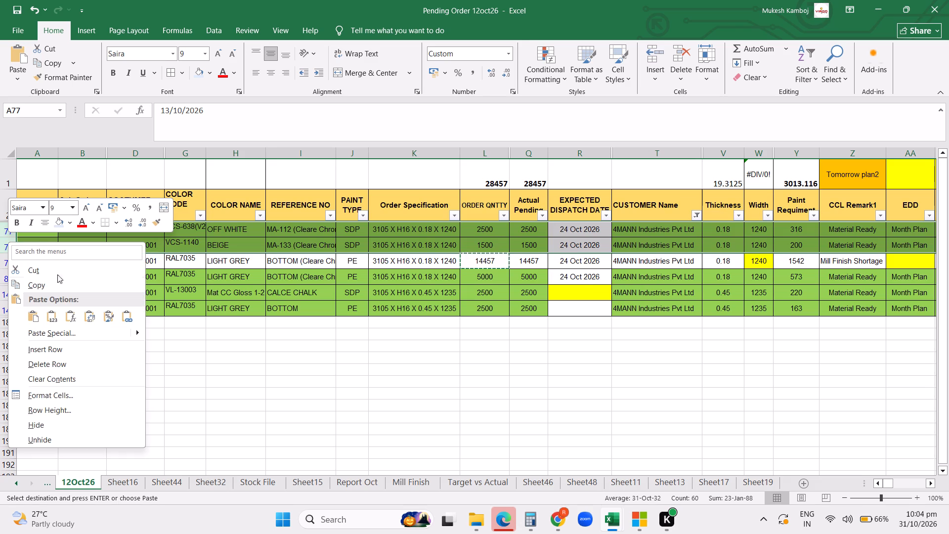
{"action": "left_click_drag", "start_coordinate": [46, 348], "coordinate": [43, 362]}
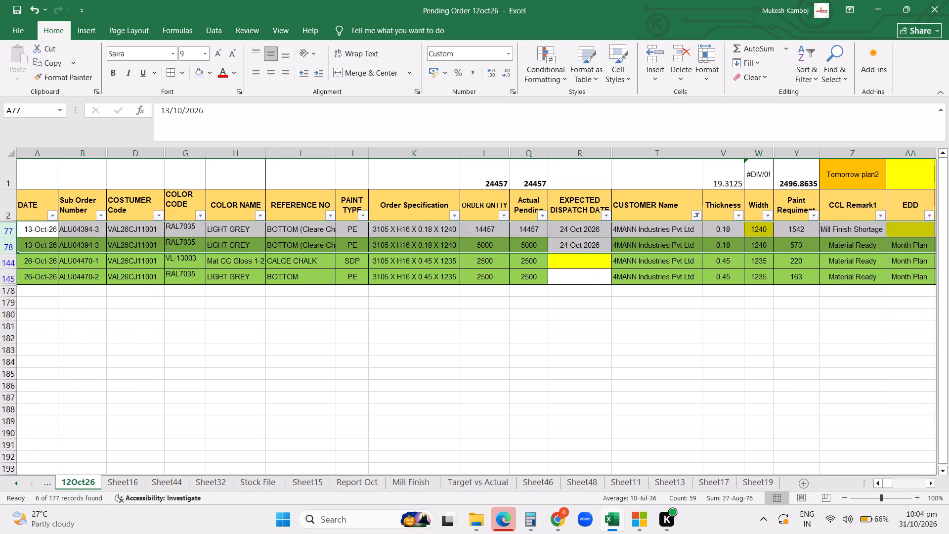
{"action": "left_click_drag", "start_coordinate": [8, 245], "coordinate": [8, 280]}
{"action": "right_click", "coordinate": [9, 278]}
{"action": "left_click", "coordinate": [49, 399]}
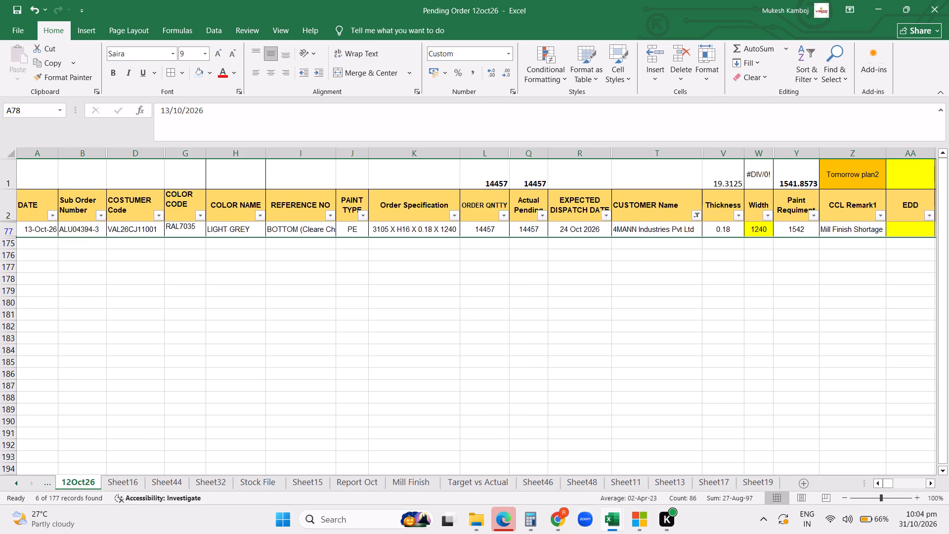
{"action": "left_click", "coordinate": [484, 409]}
{"action": "left_click", "coordinate": [678, 250]}
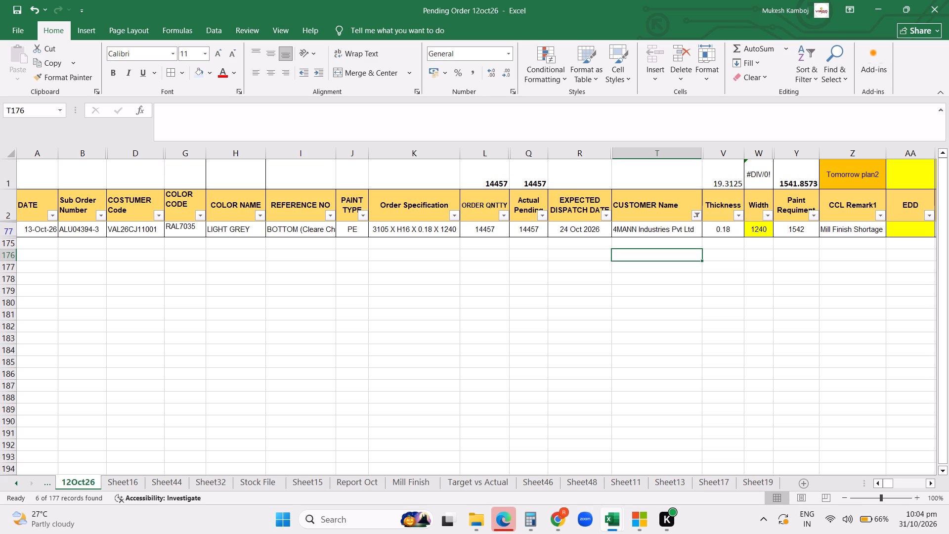
Clear the customer name filter so the pending list covers all customers again.
{"action": "left_click", "coordinate": [694, 215]}
{"action": "left_click", "coordinate": [627, 292]}
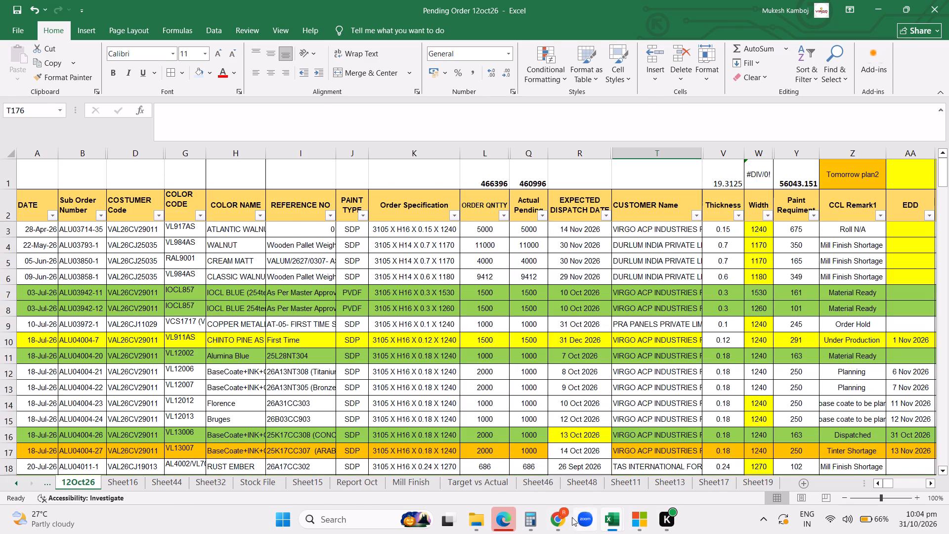
Switch back to the CCL ORDER PROCESS 2025 sheet in Chrome.
{"action": "left_click", "coordinate": [560, 522]}
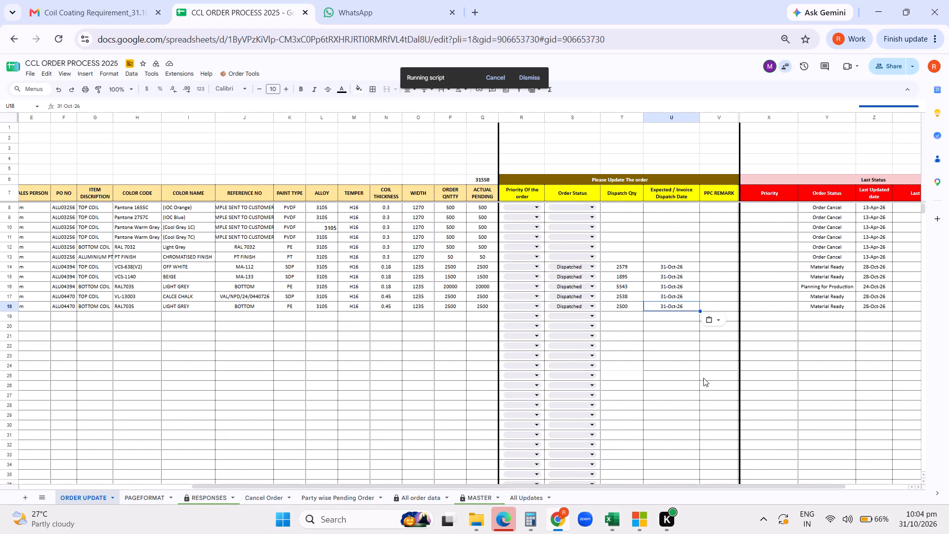
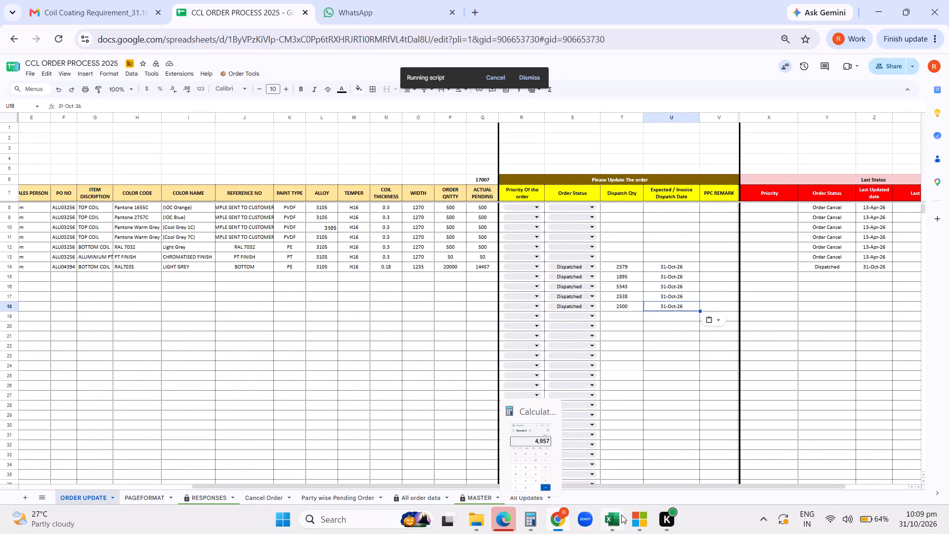
Switch to the Pending Order 12oct26 workbook in Excel and look through the order rows on the 12Oct26 sheet.
{"action": "left_click", "coordinate": [614, 519]}
{"action": "left_click", "coordinate": [615, 470]}
{"action": "scroll", "coordinate": [583, 314], "scroll_direction": "down", "scroll_amount": 2}
{"action": "scroll", "coordinate": [583, 314], "scroll_direction": "up", "scroll_amount": 20}
{"action": "scroll", "coordinate": [583, 314], "scroll_direction": "up", "scroll_amount": 1}
{"action": "scroll", "coordinate": [605, 312], "scroll_direction": "down", "scroll_amount": 5}
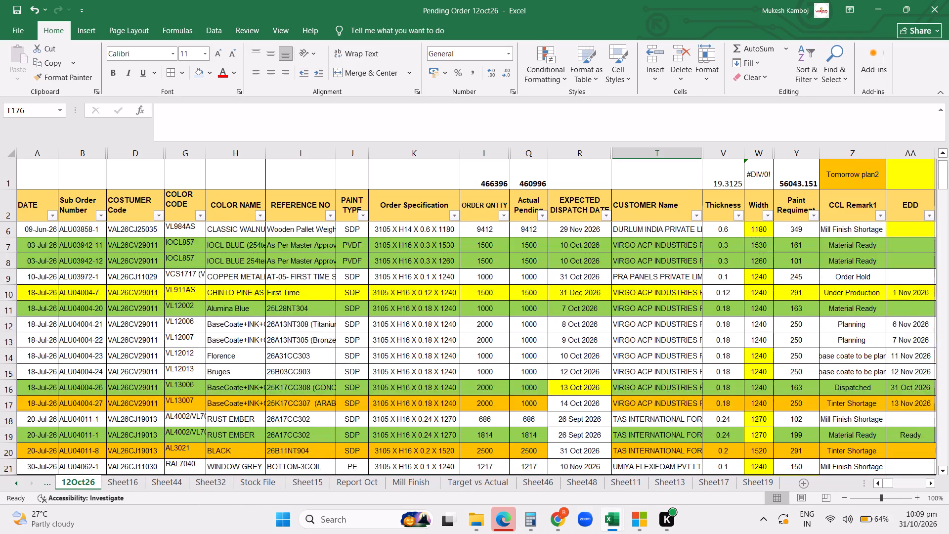
{"action": "scroll", "coordinate": [605, 314], "scroll_direction": "down", "scroll_amount": 20}
{"action": "scroll", "coordinate": [605, 314], "scroll_direction": "down", "scroll_amount": 18}
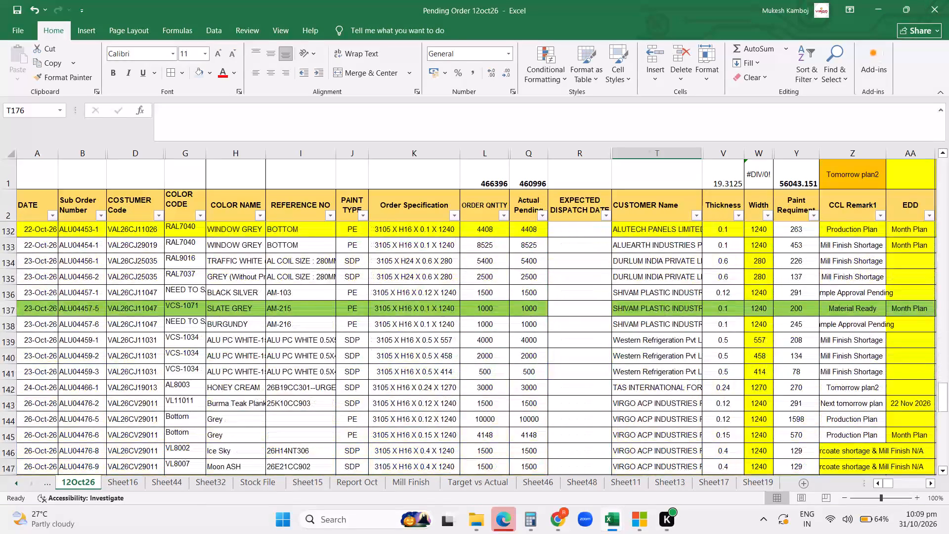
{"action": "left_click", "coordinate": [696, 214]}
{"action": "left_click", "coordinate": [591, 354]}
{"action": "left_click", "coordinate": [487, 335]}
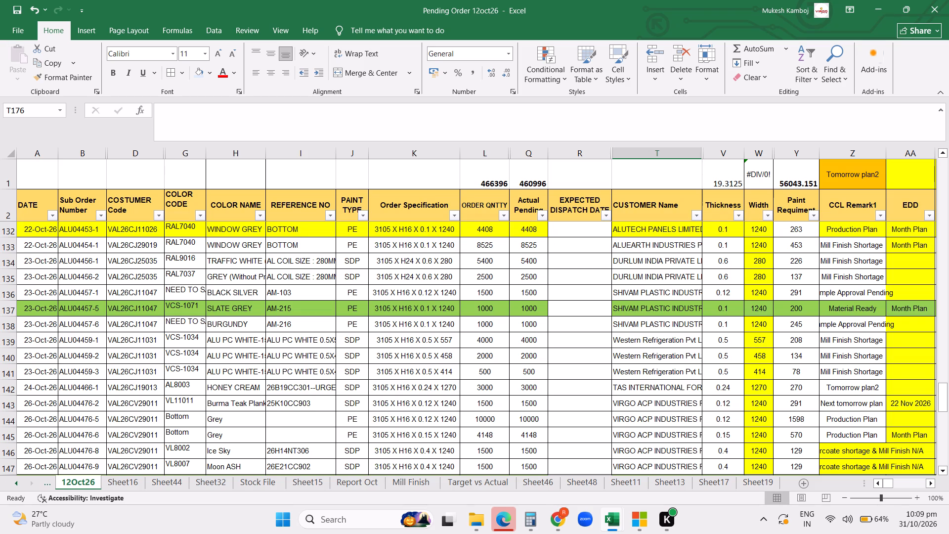
Filter CCL Remark1 to Dispatched and delete all the matching VIRGO ACP INDUSTRIES rows from the pending list.
{"action": "left_click", "coordinate": [880, 213]}
{"action": "left_click", "coordinate": [763, 351]}
{"action": "left_click", "coordinate": [769, 388]}
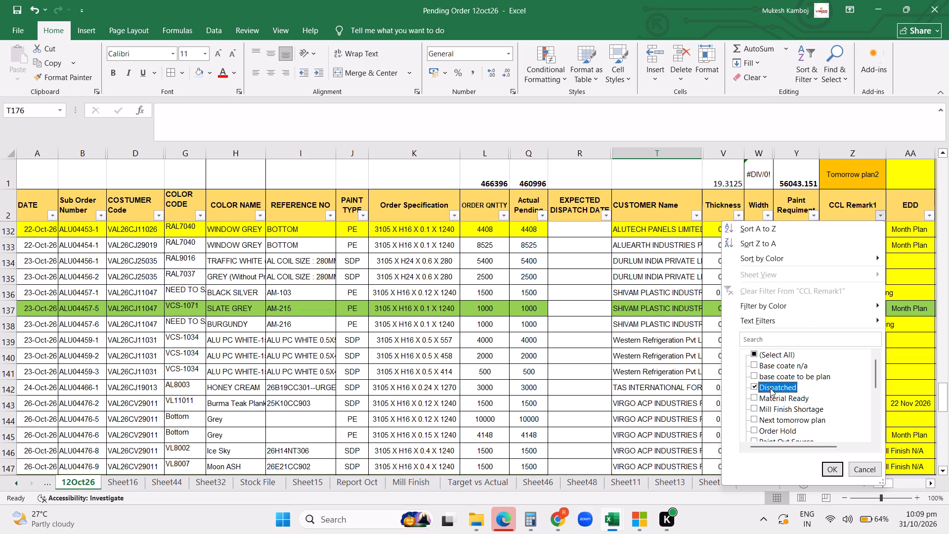
{"action": "left_click", "coordinate": [827, 471]}
{"action": "scroll", "coordinate": [566, 379], "scroll_direction": "up", "scroll_amount": 18}
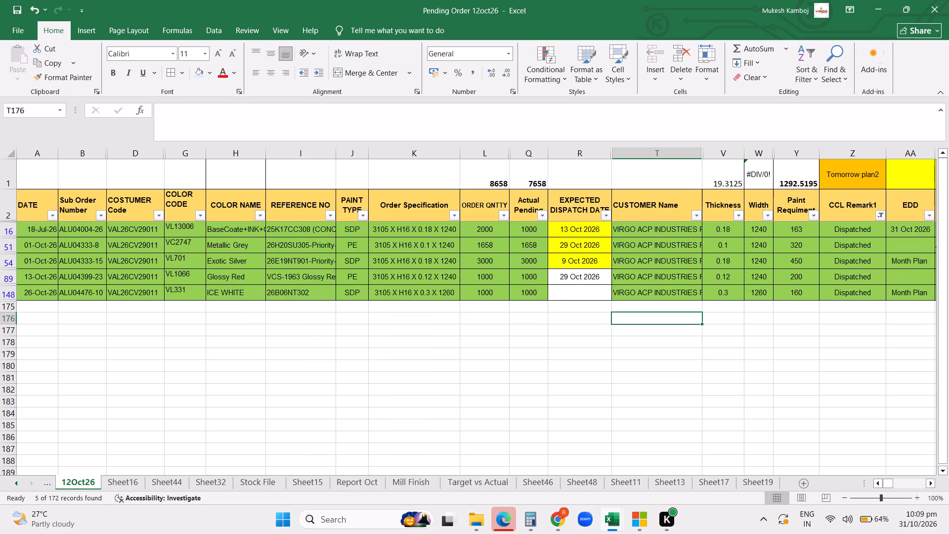
{"action": "scroll", "coordinate": [419, 320], "scroll_direction": "up", "scroll_amount": 4}
{"action": "left_click_drag", "start_coordinate": [9, 227], "coordinate": [7, 293]}
{"action": "right_click", "coordinate": [6, 292]}
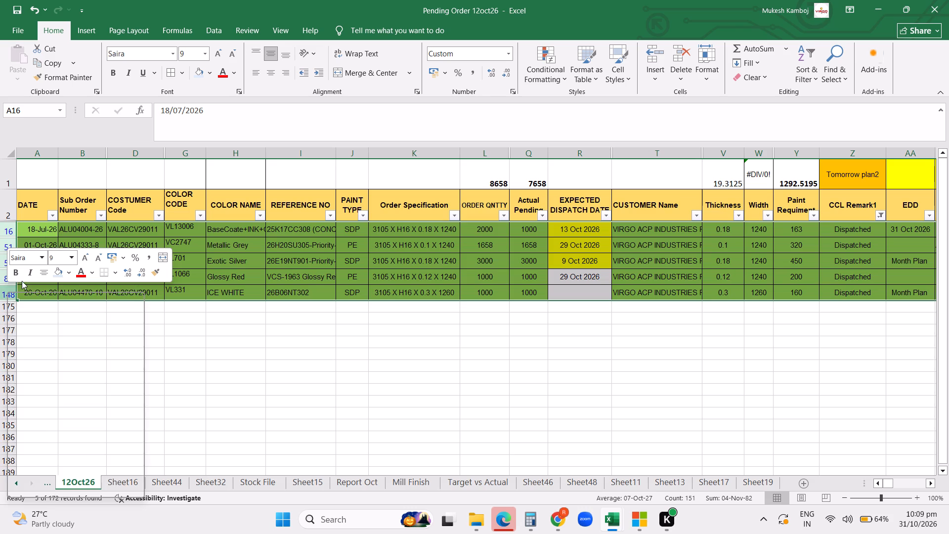
{"action": "left_click", "coordinate": [37, 415]}
{"action": "left_click", "coordinate": [531, 365]}
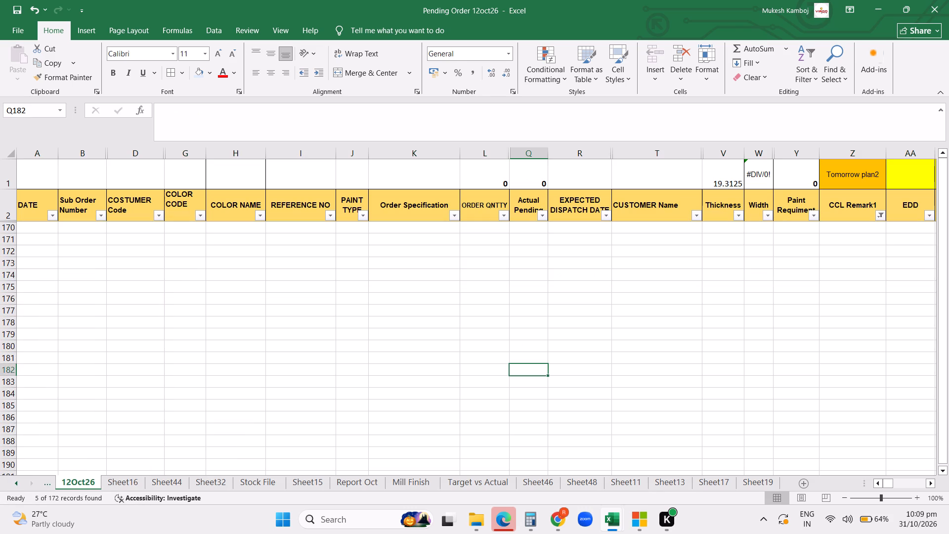
Clear the CCL Remark1 filter so the pending list covers all remarks again.
{"action": "left_click", "coordinate": [880, 214]}
{"action": "left_click", "coordinate": [794, 292]}
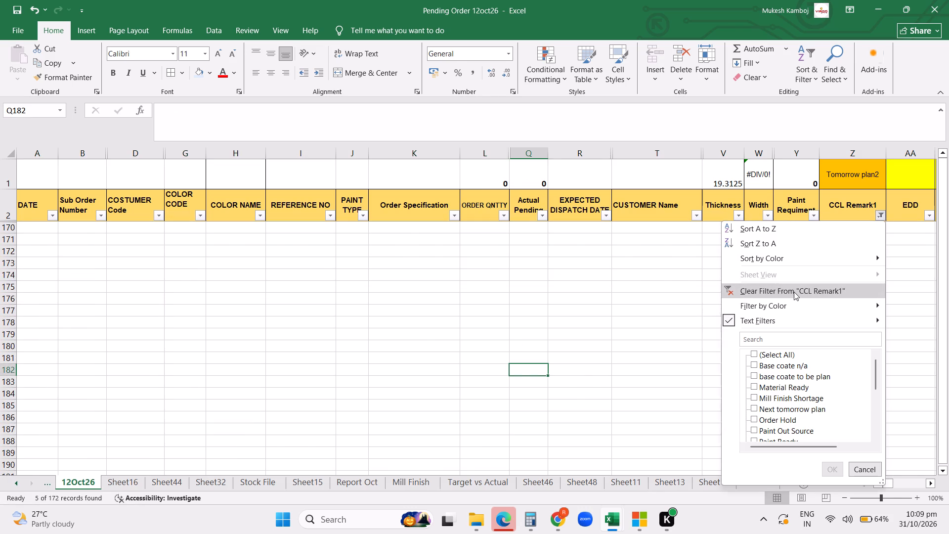
Filter CCL Remark1 to Material Ready and examine the orders with that remark.
{"action": "left_click", "coordinate": [878, 215]}
{"action": "left_click", "coordinate": [769, 355]}
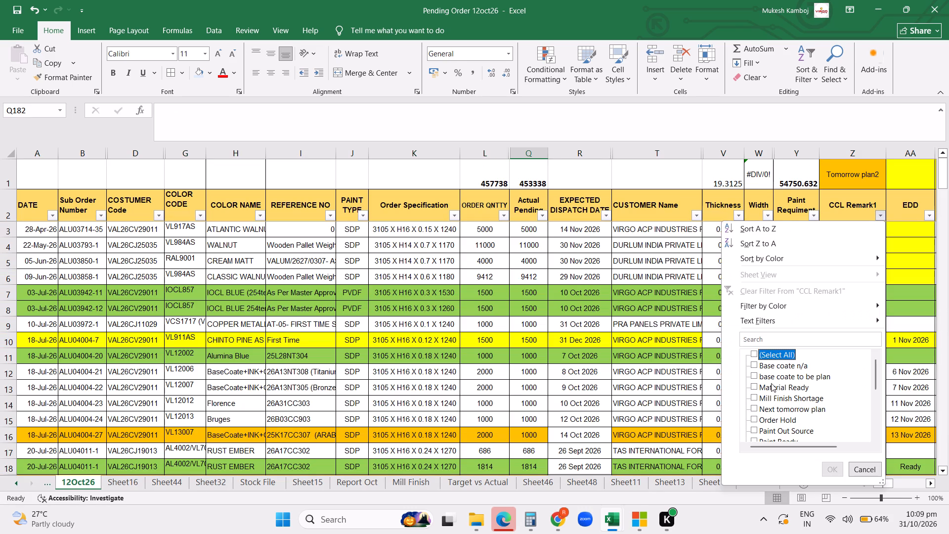
{"action": "left_click", "coordinate": [771, 385]}
{"action": "left_click", "coordinate": [829, 469]}
{"action": "scroll", "coordinate": [778, 352], "scroll_direction": "up", "scroll_amount": 7}
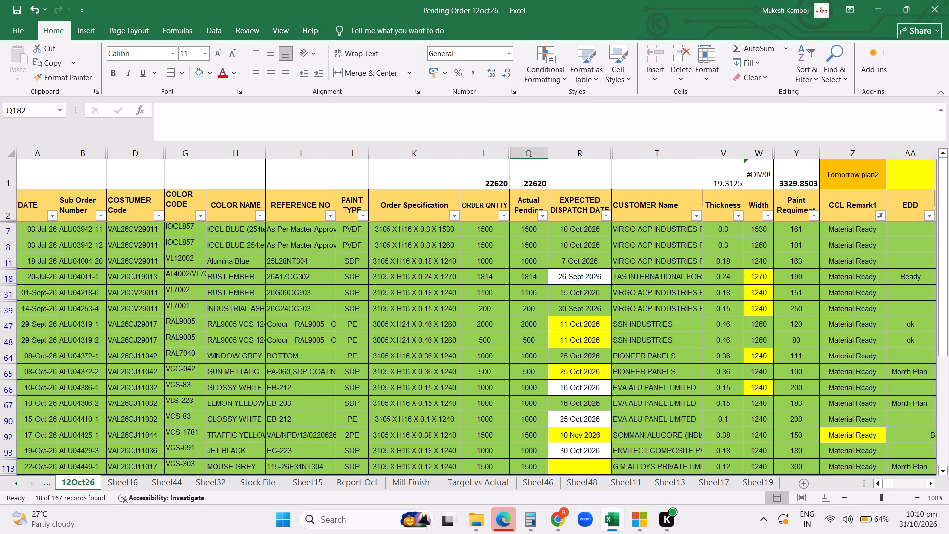
{"action": "scroll", "coordinate": [778, 348], "scroll_direction": "down", "scroll_amount": 3}
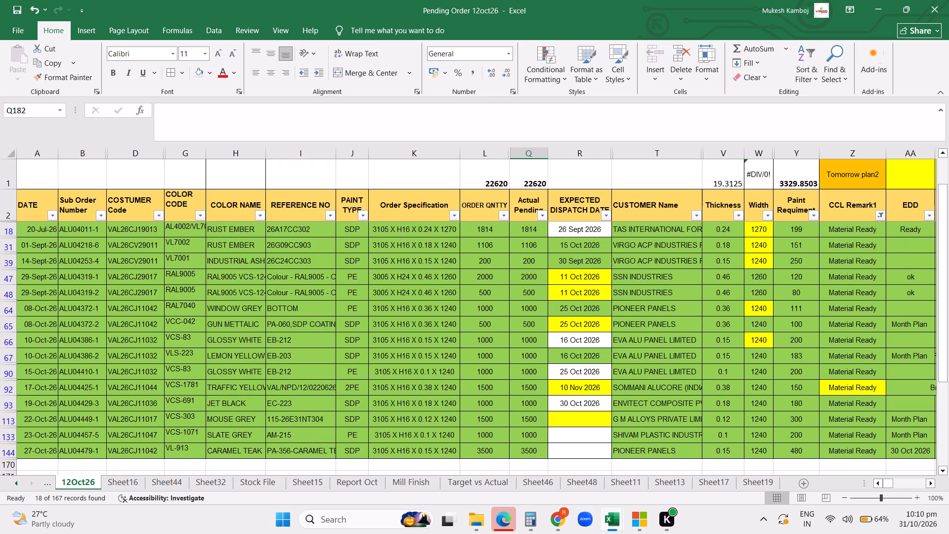
{"action": "scroll", "coordinate": [778, 348], "scroll_direction": "down", "scroll_amount": 1}
{"action": "scroll", "coordinate": [778, 348], "scroll_direction": "up", "scroll_amount": 10}
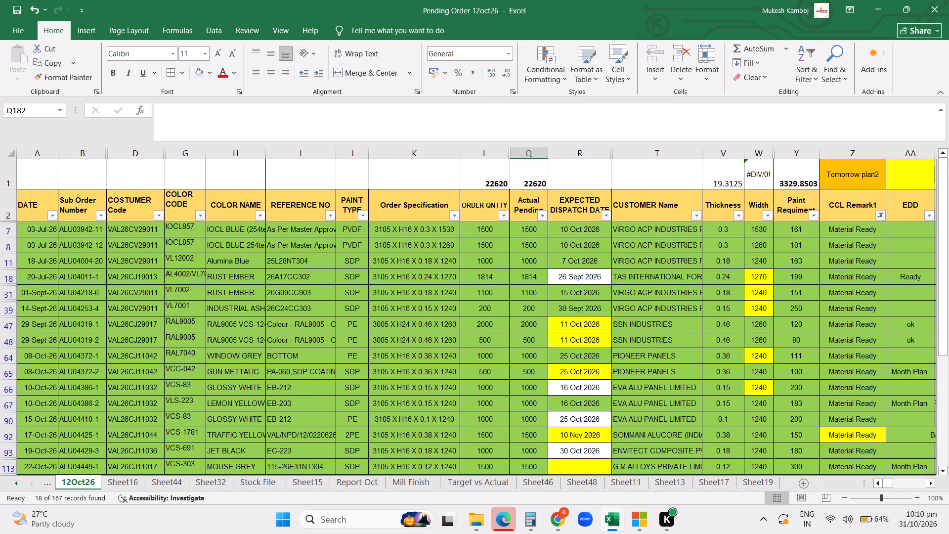
Clear the Material Ready filter from CCL Remark1.
{"action": "left_click", "coordinate": [878, 213]}
{"action": "left_click", "coordinate": [800, 290]}
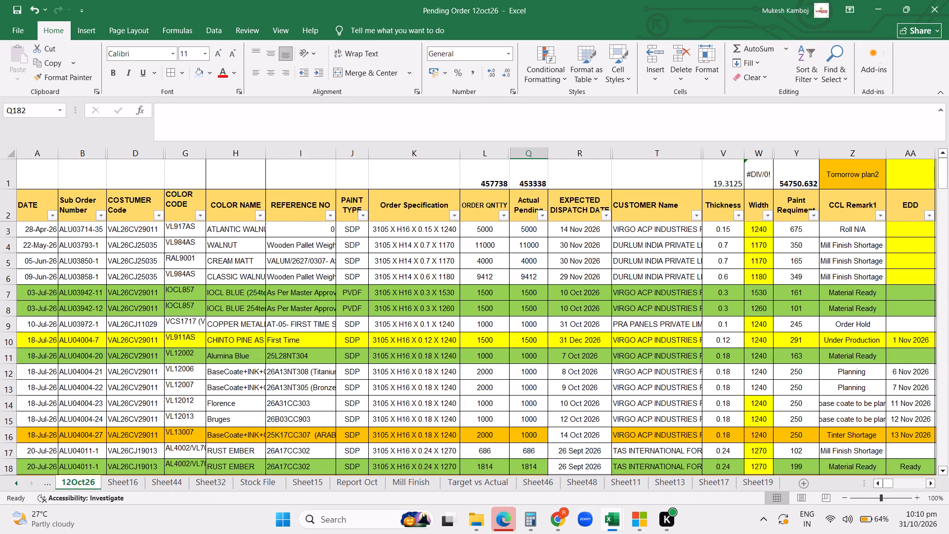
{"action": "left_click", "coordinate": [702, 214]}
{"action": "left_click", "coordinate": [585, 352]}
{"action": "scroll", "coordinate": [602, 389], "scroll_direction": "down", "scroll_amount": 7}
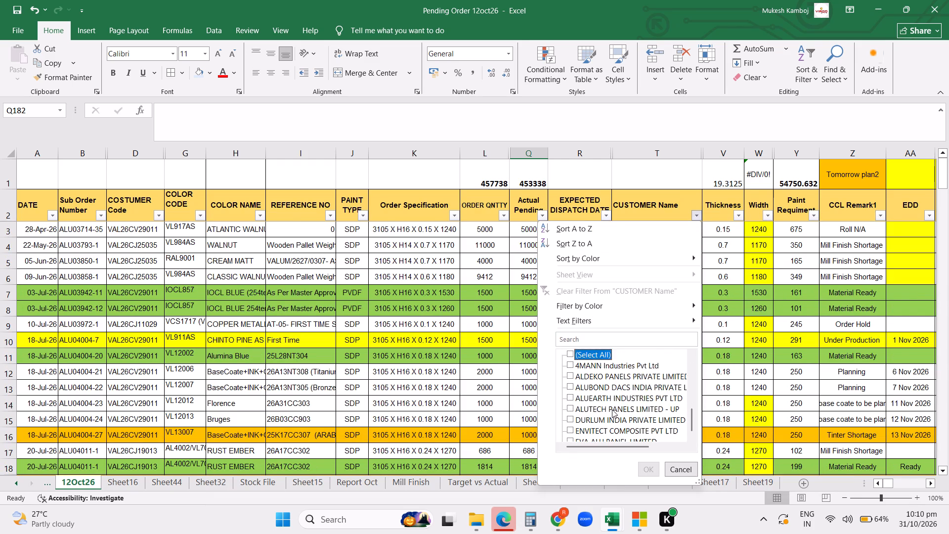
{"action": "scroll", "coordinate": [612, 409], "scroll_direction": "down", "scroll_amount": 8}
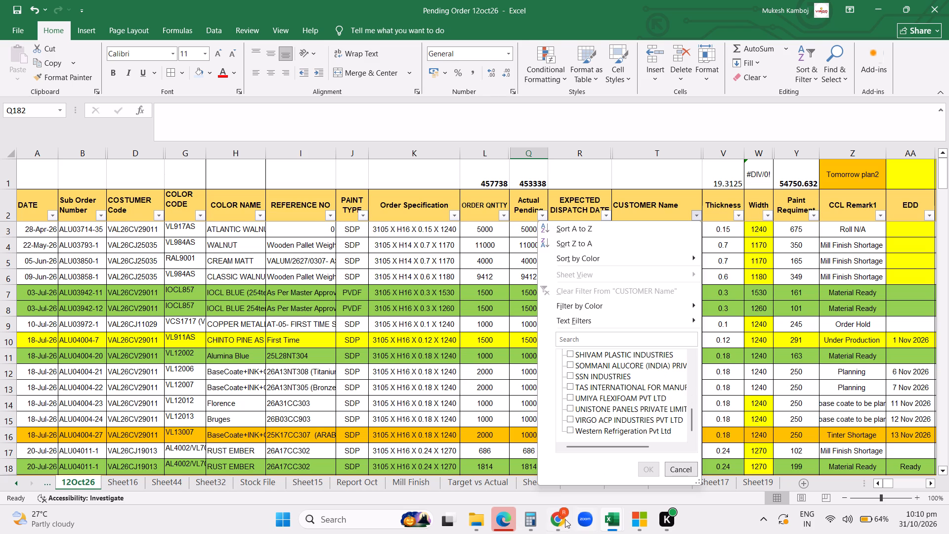
Switch back to the CCL ORDER PROCESS 2025 sheet in Chrome to check on the running order update.
{"action": "left_click", "coordinate": [564, 519]}
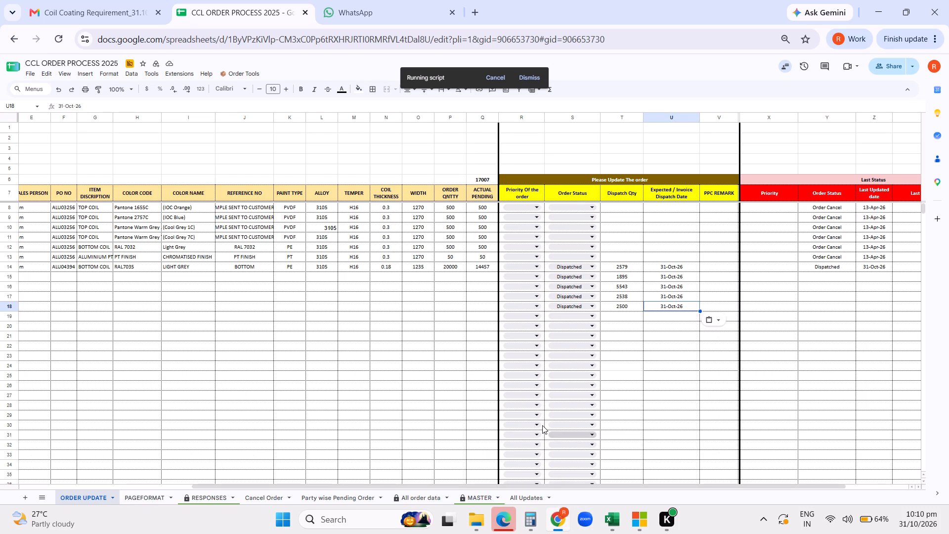
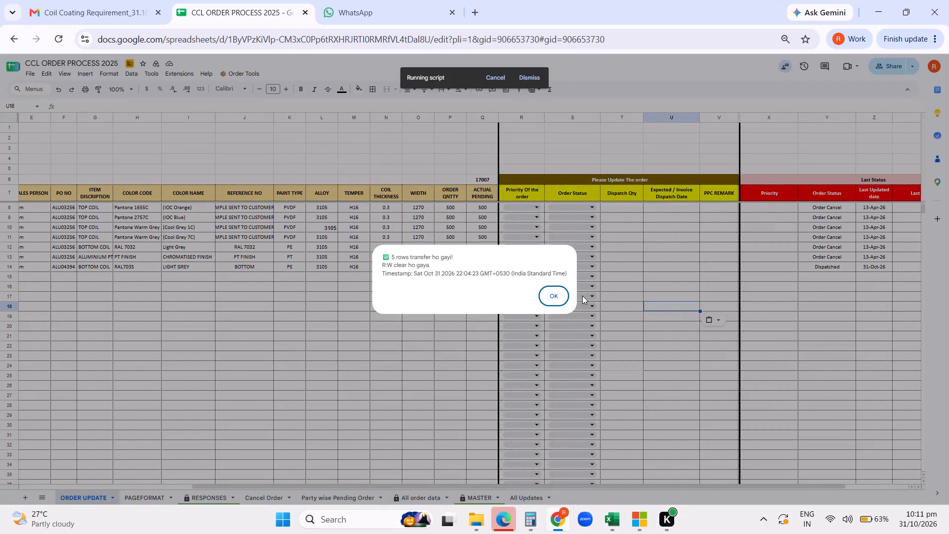
Acknowledge the order transfer script's completion message.
{"action": "left_click", "coordinate": [558, 294]}
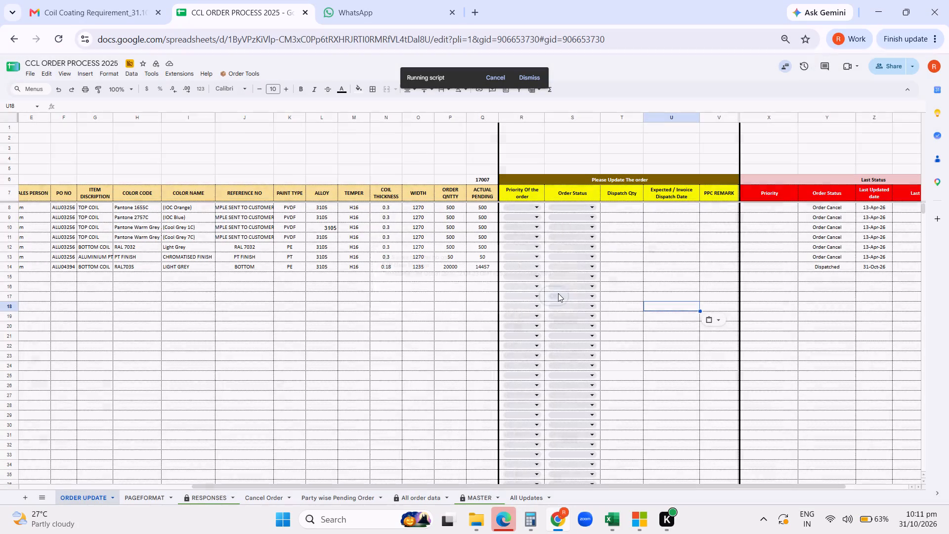
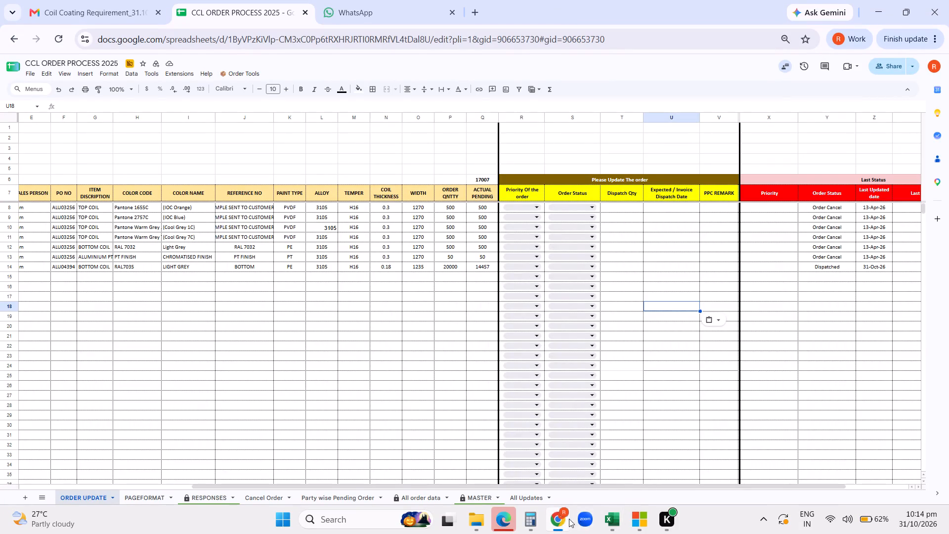
Switch to the Pending Order 12oct26 workbook in Excel and filter the customer names by "pio" for PIONEER PANELS.
{"action": "left_click", "coordinate": [607, 527]}
{"action": "left_click", "coordinate": [603, 456]}
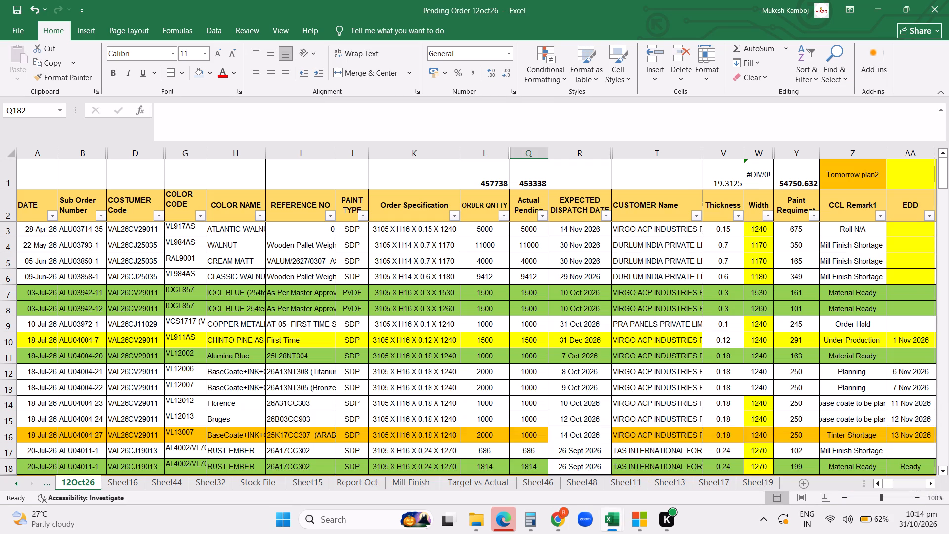
{"action": "left_click", "coordinate": [697, 214]}
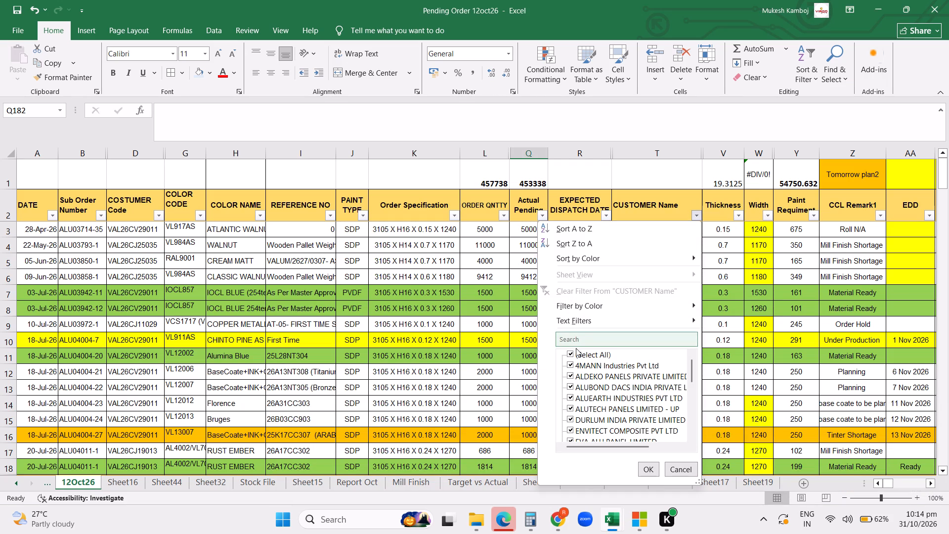
{"action": "left_click", "coordinate": [572, 338]}
{"action": "type", "text": "pio"}
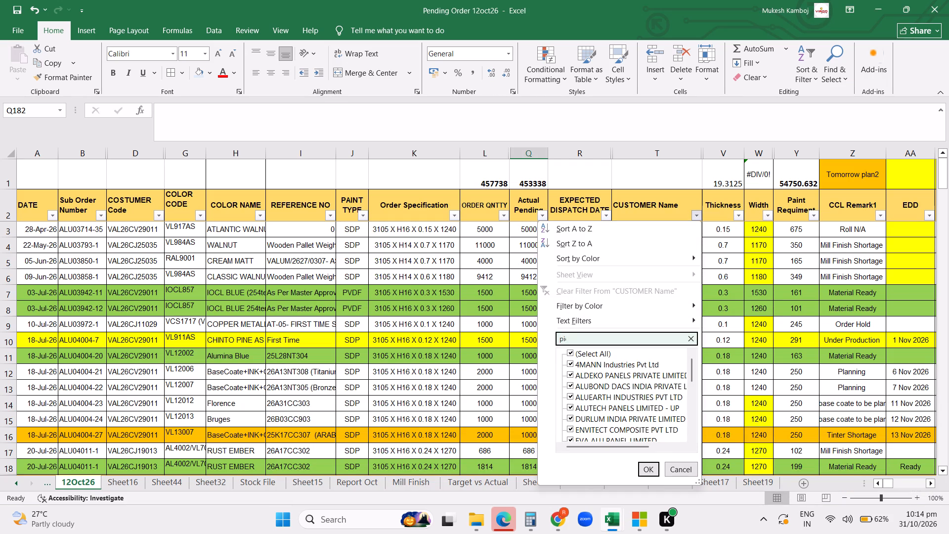
{"action": "key", "text": "Return"}
{"action": "scroll", "coordinate": [402, 296], "scroll_direction": "up", "scroll_amount": 4}
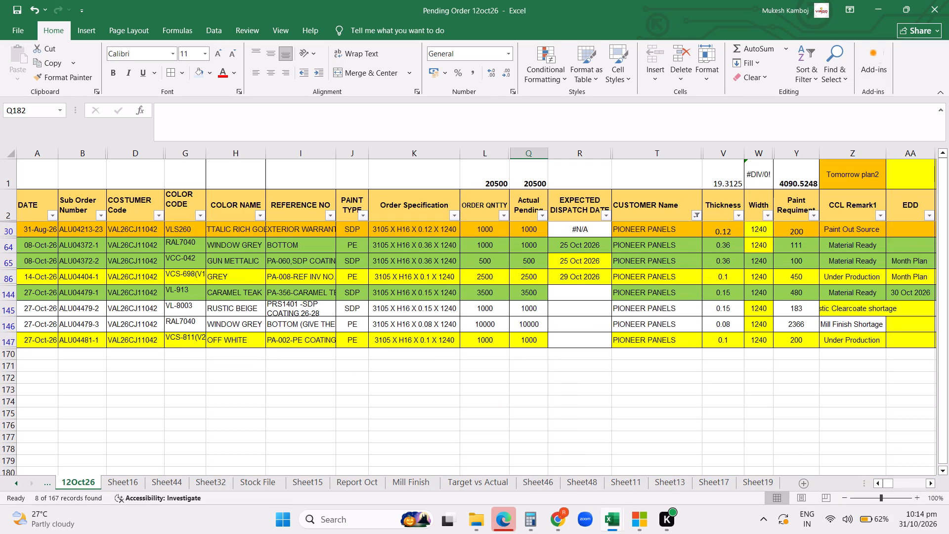
Copy PIONEER PANELS' customer code VAL26CJ11042 and paste it as the customer code in the CCL order sheet in Chrome.
{"action": "left_click", "coordinate": [125, 247]}
{"action": "left_click_drag", "start_coordinate": [225, 107], "coordinate": [111, 114]}
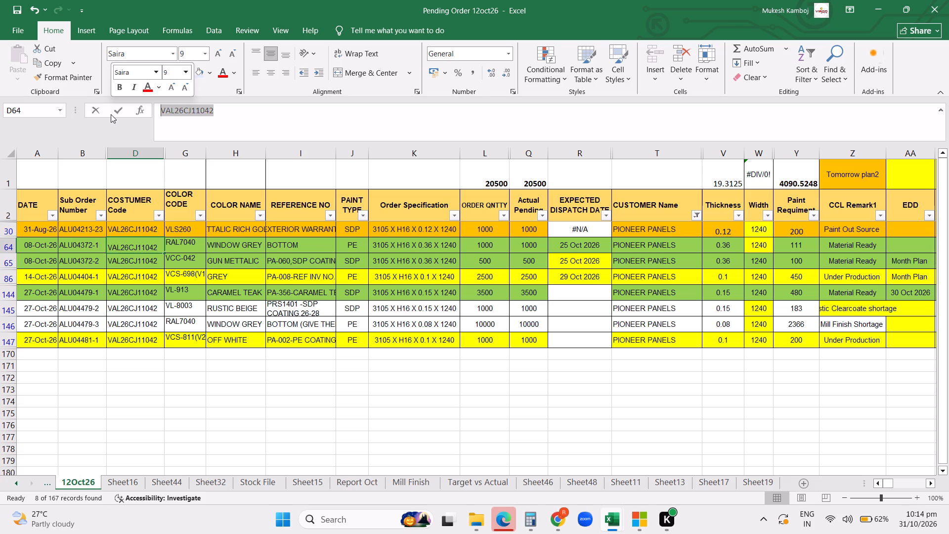
{"action": "key", "text": "ctrl+c"}
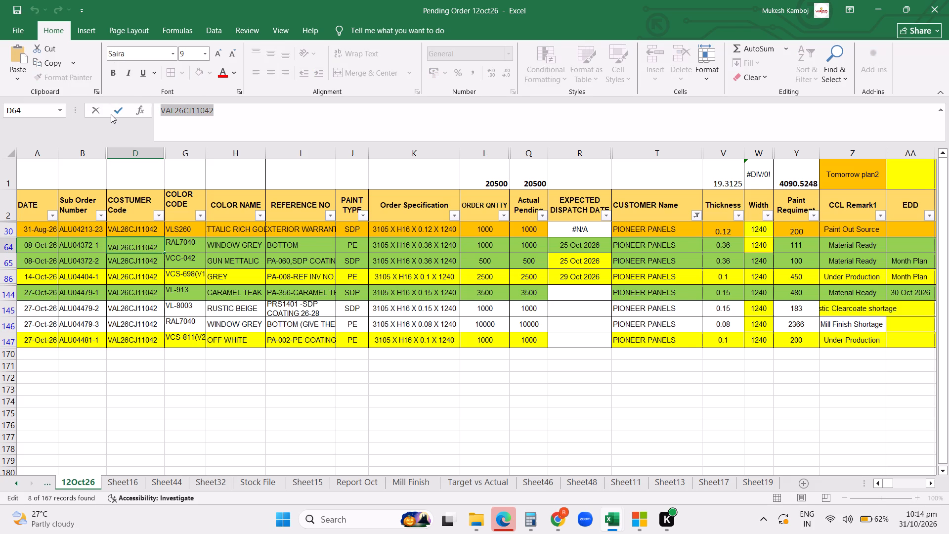
{"action": "left_click", "coordinate": [566, 519]}
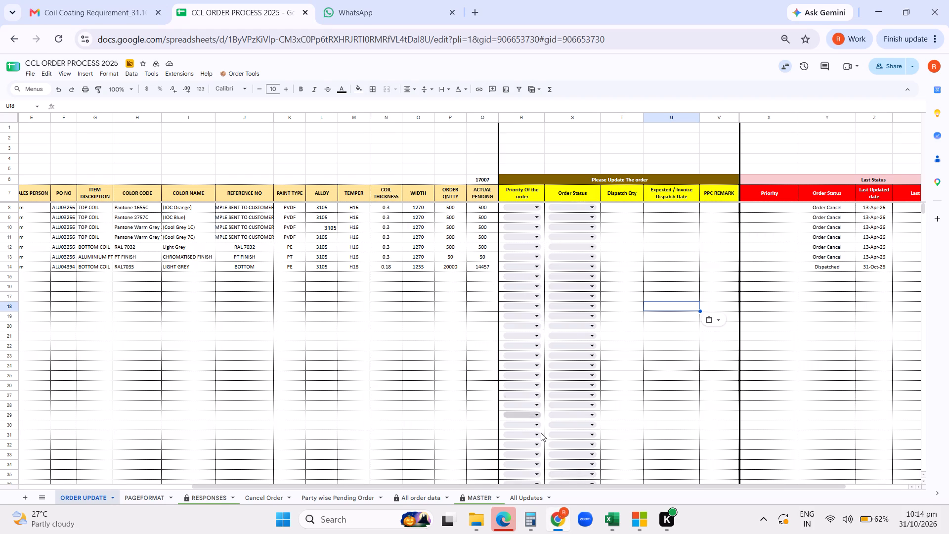
{"action": "left_click_drag", "start_coordinate": [512, 487], "coordinate": [245, 489]}
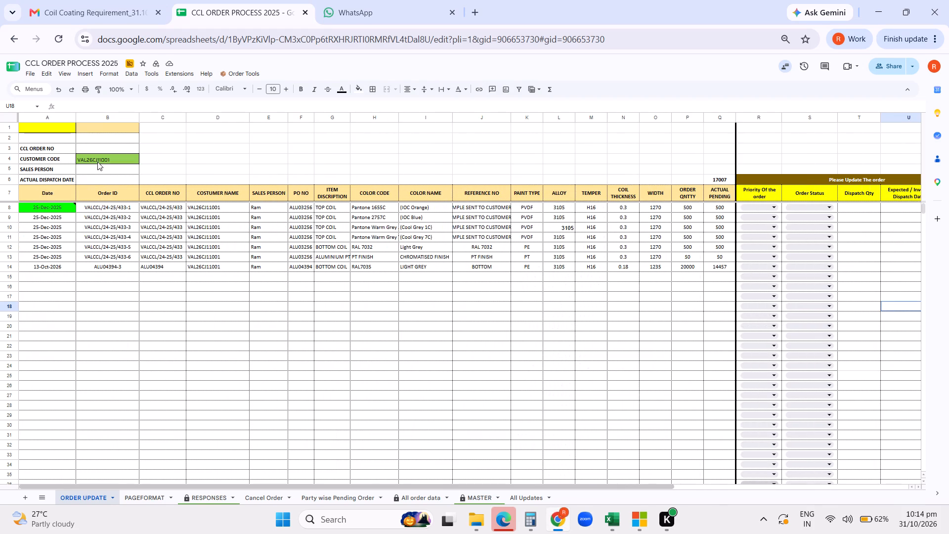
{"action": "left_click", "coordinate": [97, 160]}
{"action": "key", "text": "ctrl+v"}
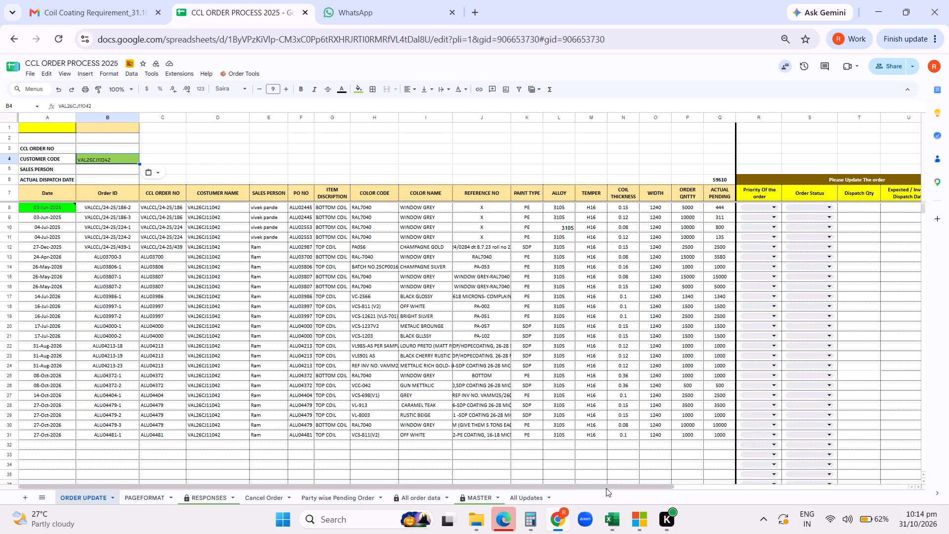
Mark the VCC-042 GUN METTALIC order as Dispatched with a dispatch quantity of 671.
{"action": "left_click_drag", "start_coordinate": [605, 486], "coordinate": [697, 481]}
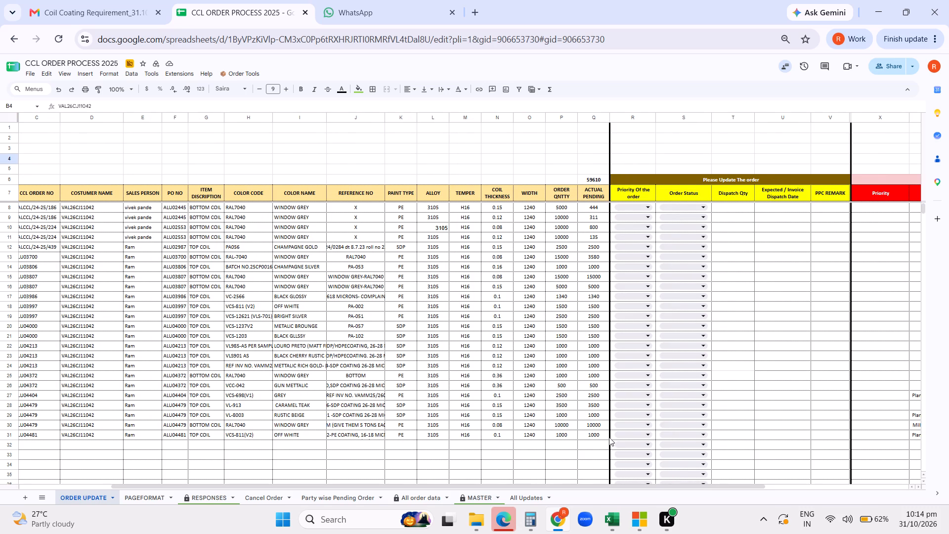
{"action": "left_click", "coordinate": [685, 389]}
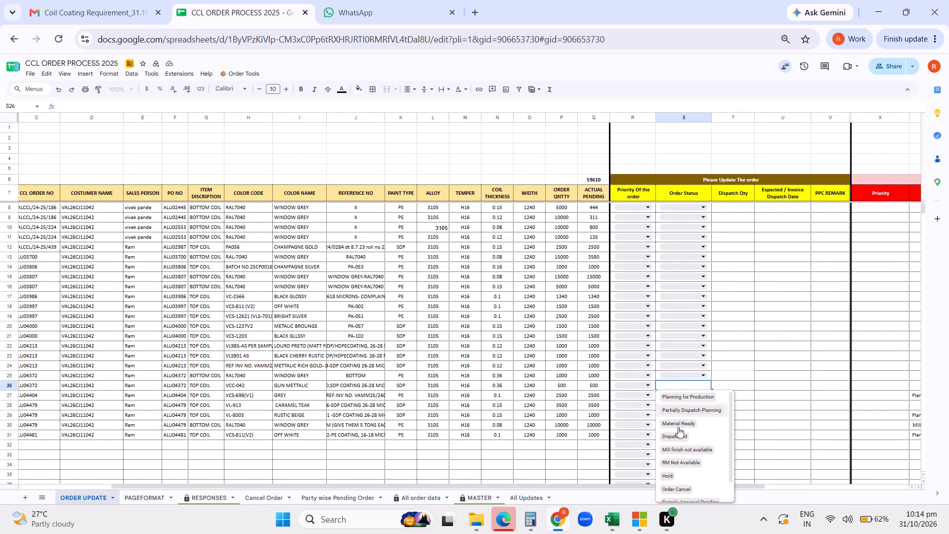
{"action": "left_click", "coordinate": [674, 436]}
{"action": "left_click", "coordinate": [732, 382]}
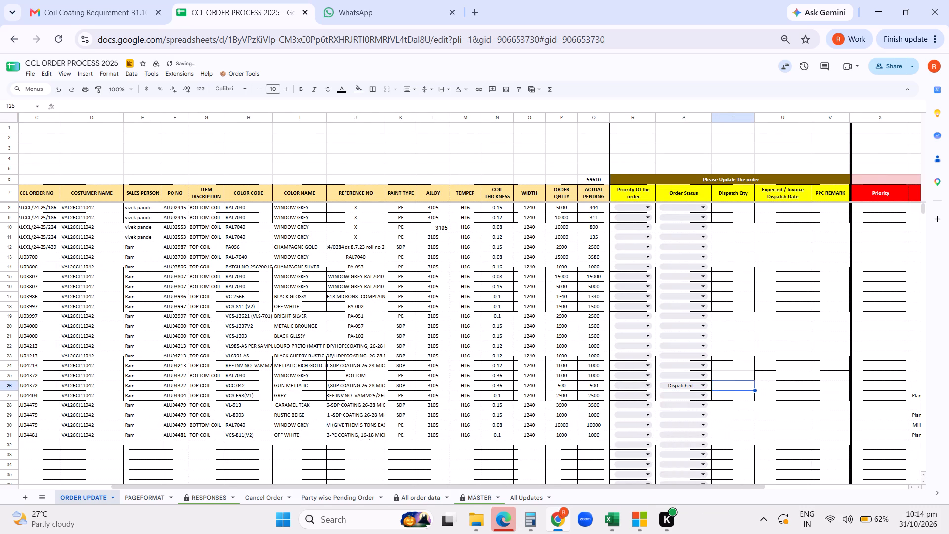
{"action": "type", "text": "671"}
{"action": "key", "text": "Return"}
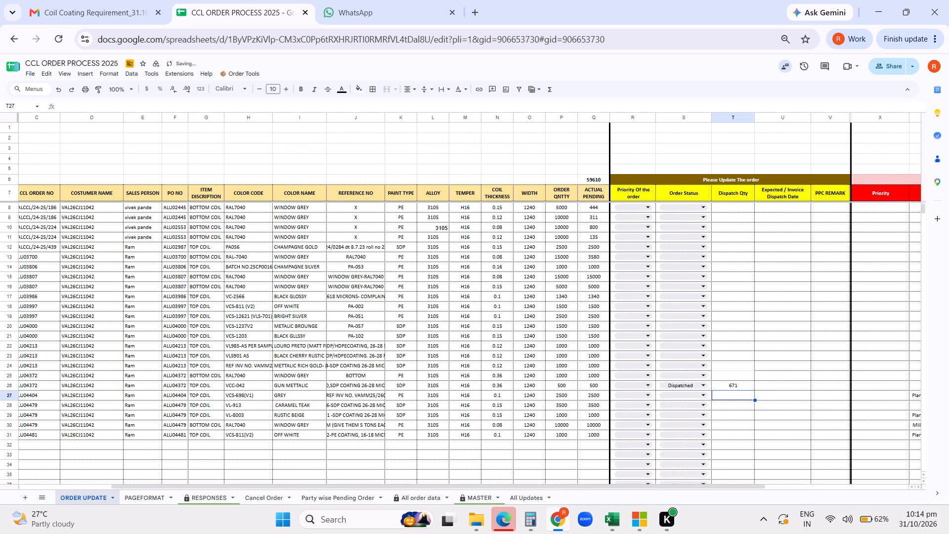
Mark the VL-913 CARAMEL TEAK order as Dispatched with a dispatch quantity of 4042.
{"action": "left_click", "coordinate": [680, 403]}
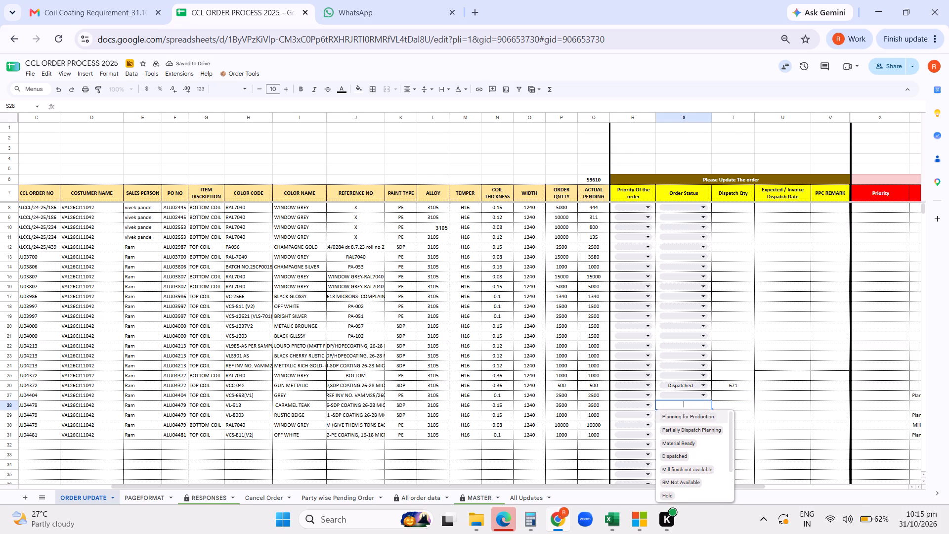
{"action": "left_click", "coordinate": [678, 458]}
{"action": "left_click", "coordinate": [721, 406]}
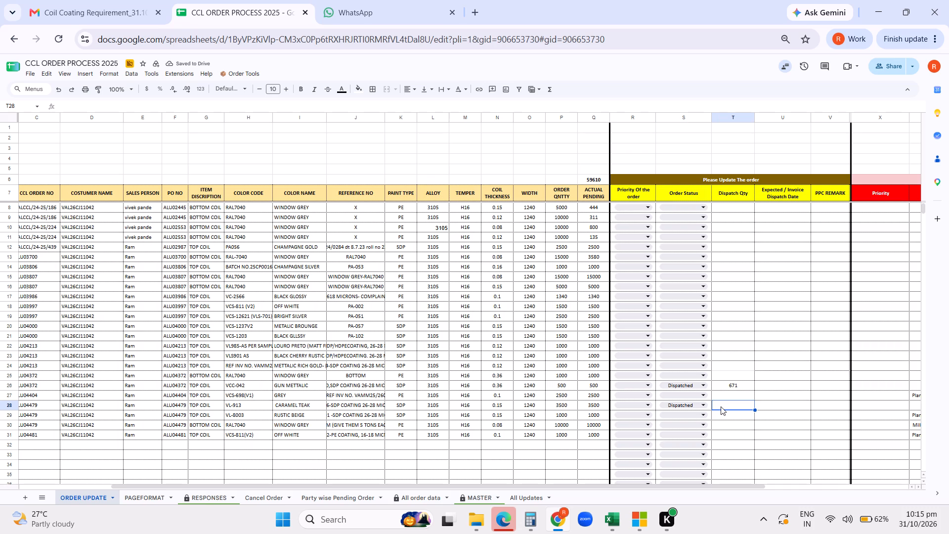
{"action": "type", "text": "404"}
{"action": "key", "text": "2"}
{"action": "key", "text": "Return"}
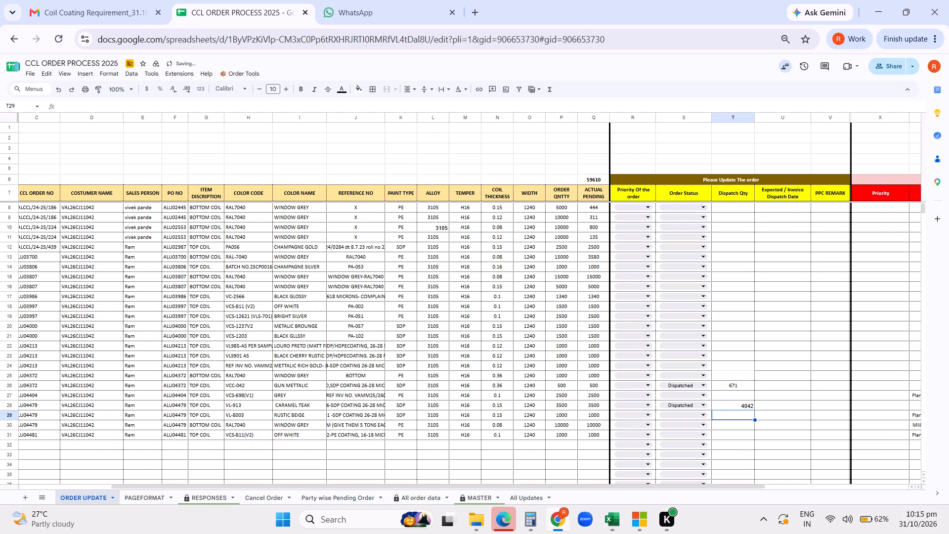
Set the dispatch date to 10/31/2026 for the GUN METTALIC and CARAMEL TEAK orders.
{"action": "left_click_drag", "start_coordinate": [631, 487], "coordinate": [685, 485]}
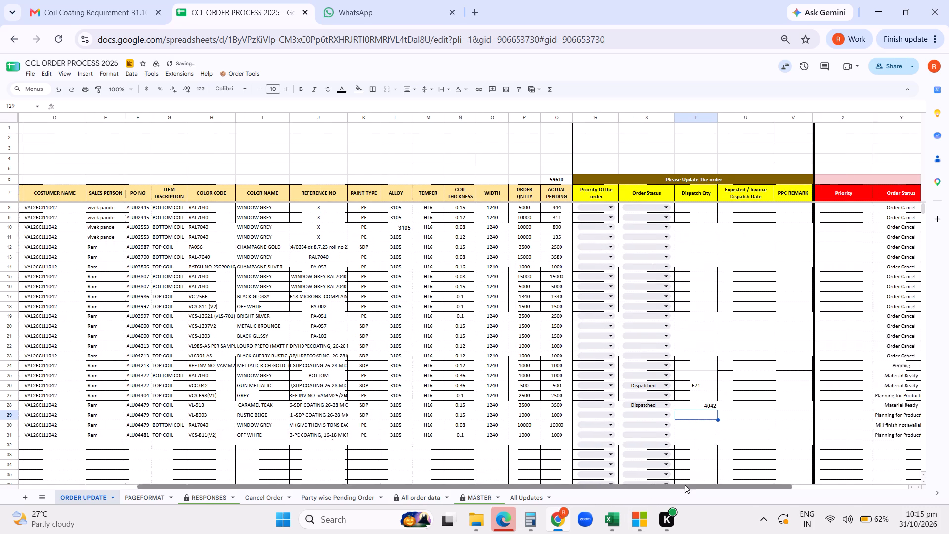
{"action": "left_click_drag", "start_coordinate": [685, 485], "coordinate": [692, 485]}
{"action": "double_click", "coordinate": [695, 385]}
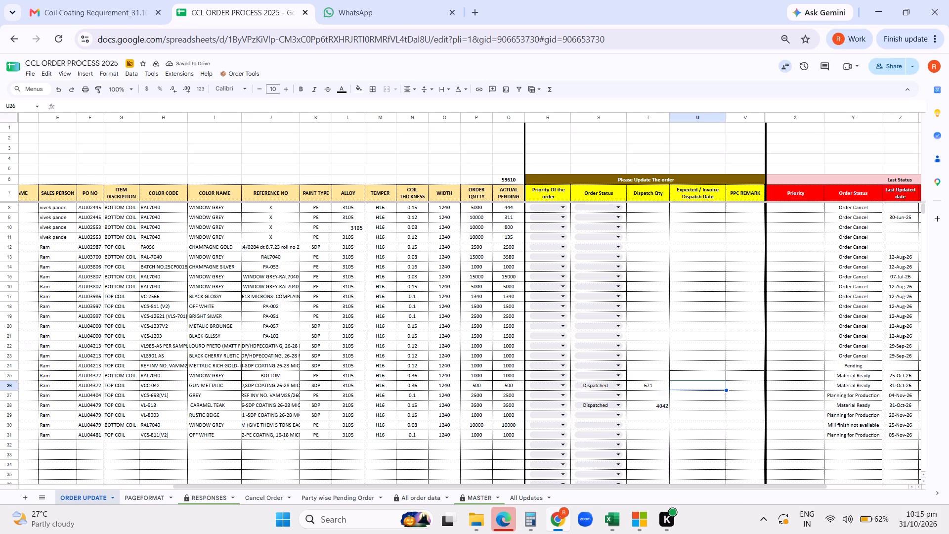
{"action": "left_click", "coordinate": [733, 468]}
{"action": "double_click", "coordinate": [685, 409]}
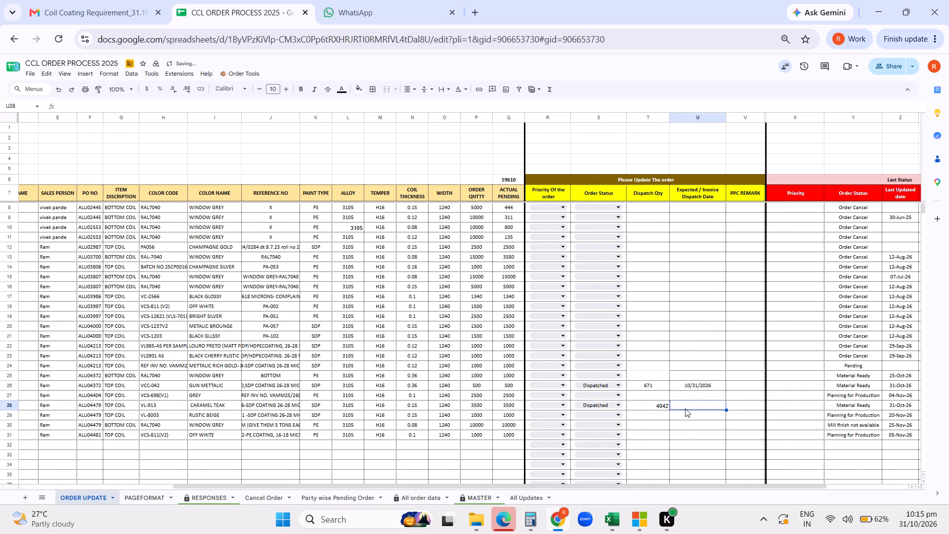
{"action": "left_click", "coordinate": [734, 364]}
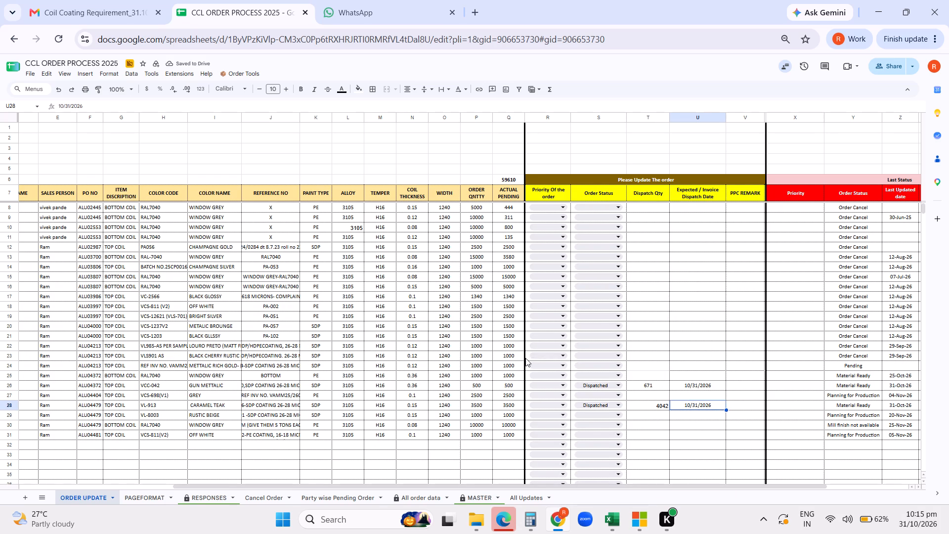
Mark the ALU04372 RAL7040 WINDOW GREY order as Dispatched, with dispatch quantity 1020 and dispatch date 10/31/2026.
{"action": "left_click", "coordinate": [612, 374]}
{"action": "left_click", "coordinate": [591, 425]}
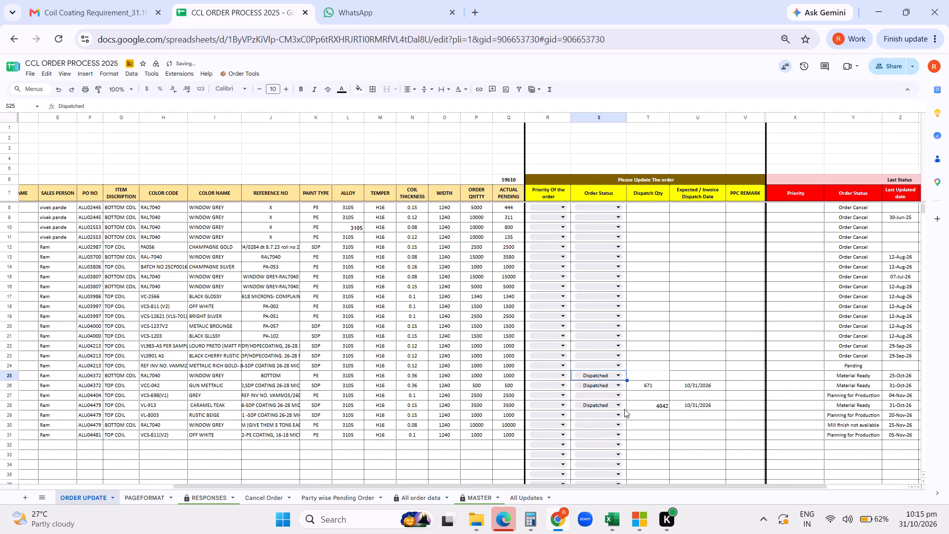
{"action": "left_click", "coordinate": [652, 375]}
{"action": "double_click", "coordinate": [652, 375]}
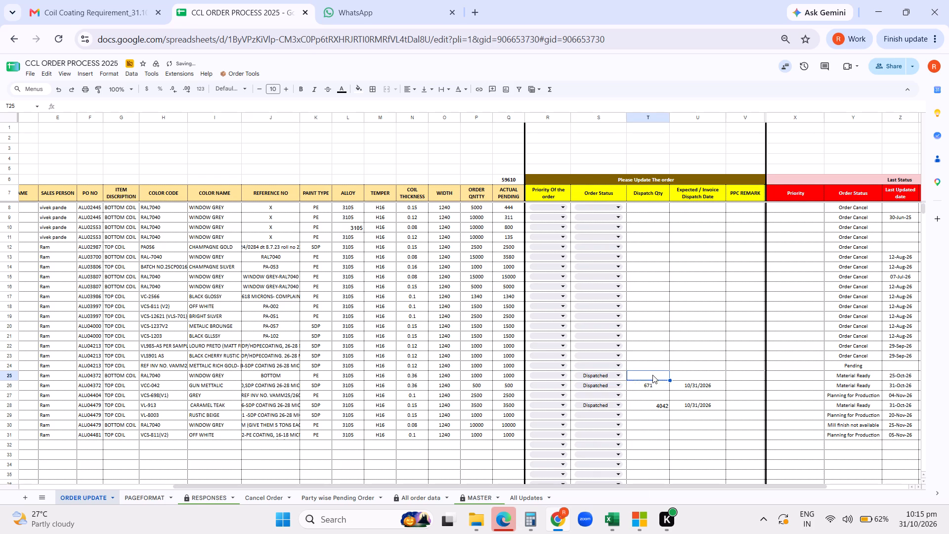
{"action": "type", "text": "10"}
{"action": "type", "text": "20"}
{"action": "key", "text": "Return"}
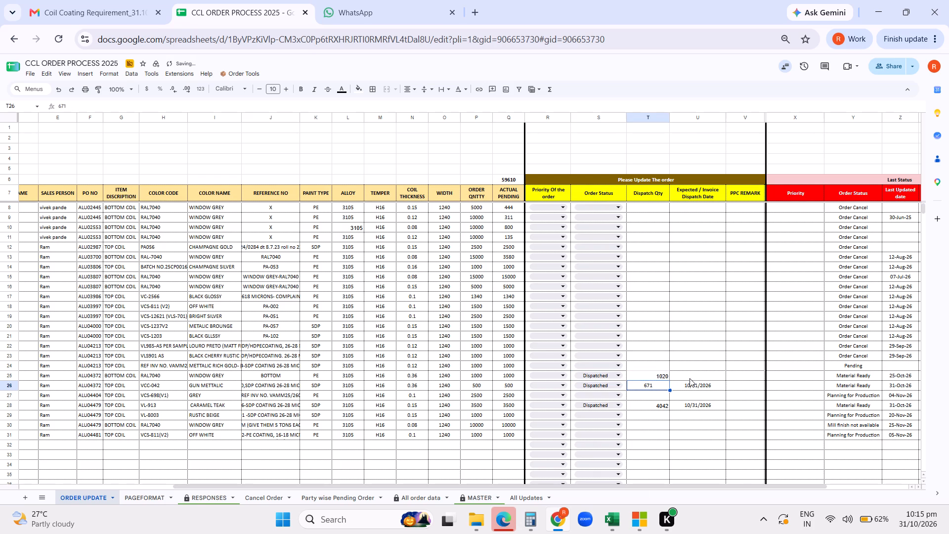
{"action": "double_click", "coordinate": [690, 374]}
{"action": "left_click", "coordinate": [737, 460]}
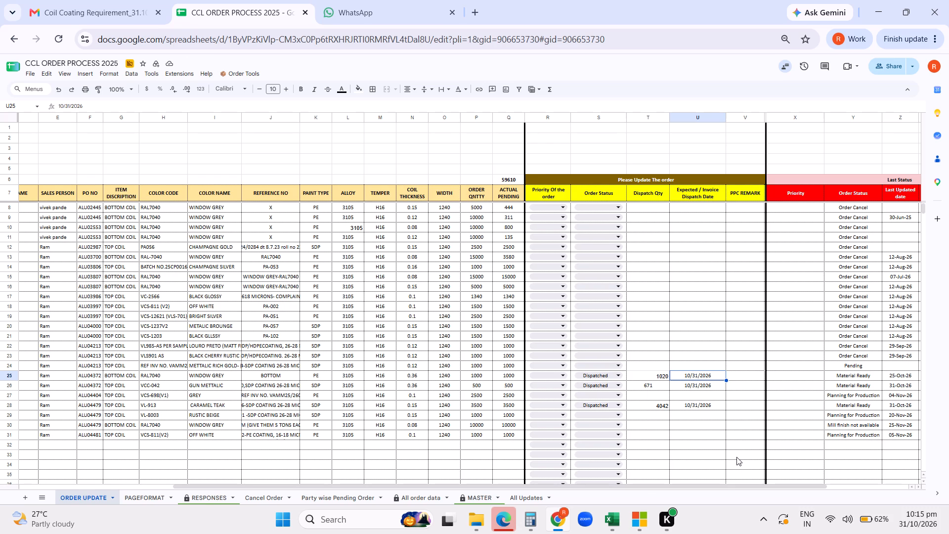
Run the order transfer script for the updated PIONEER PANELS orders.
{"action": "left_click", "coordinate": [243, 72]}
{"action": "left_click", "coordinate": [245, 85]}
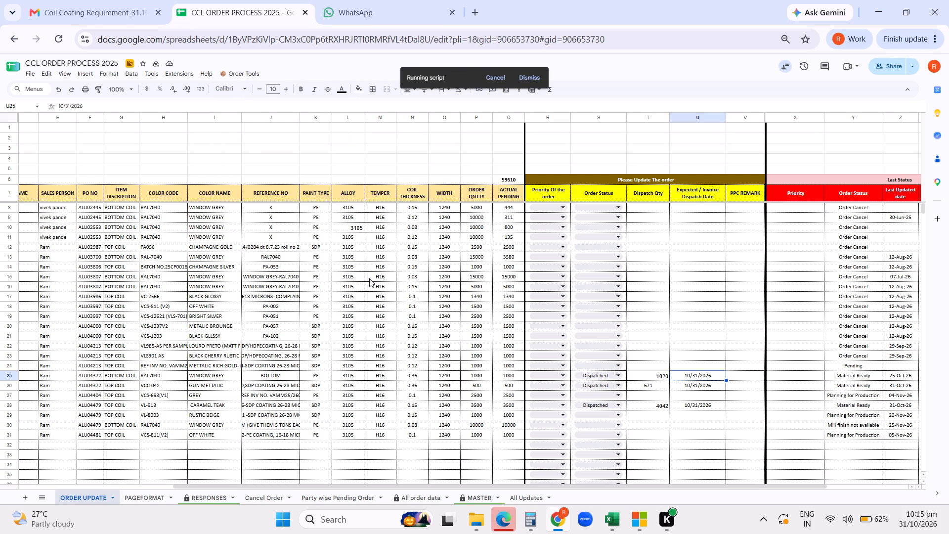
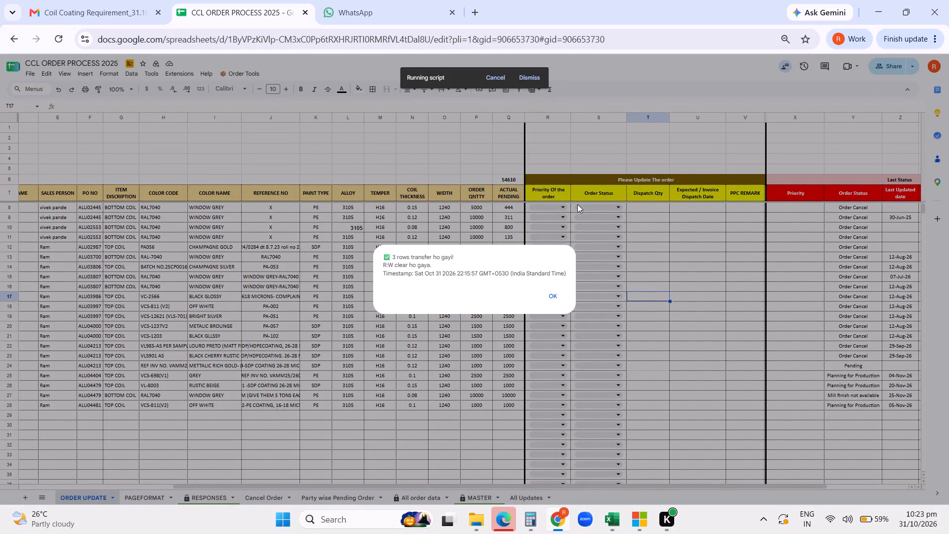
Dismiss the order transfer script's completion message to return to the order update sheet.
{"action": "left_click", "coordinate": [554, 295]}
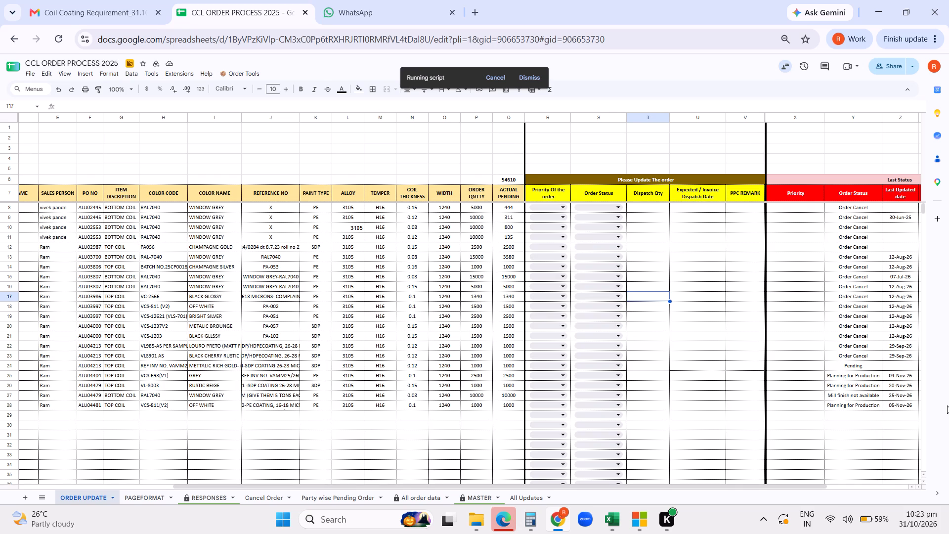
{"action": "scroll", "coordinate": [911, 449], "scroll_direction": "up", "scroll_amount": 1}
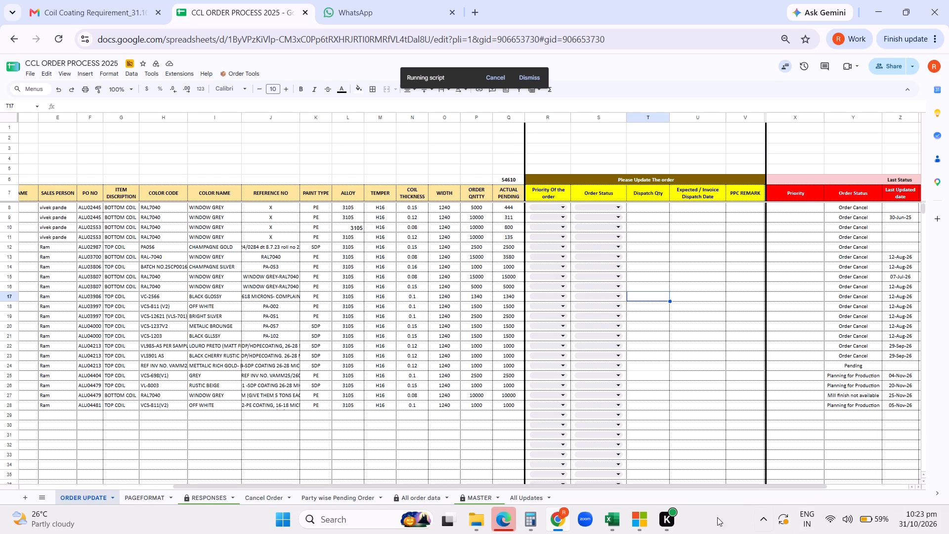
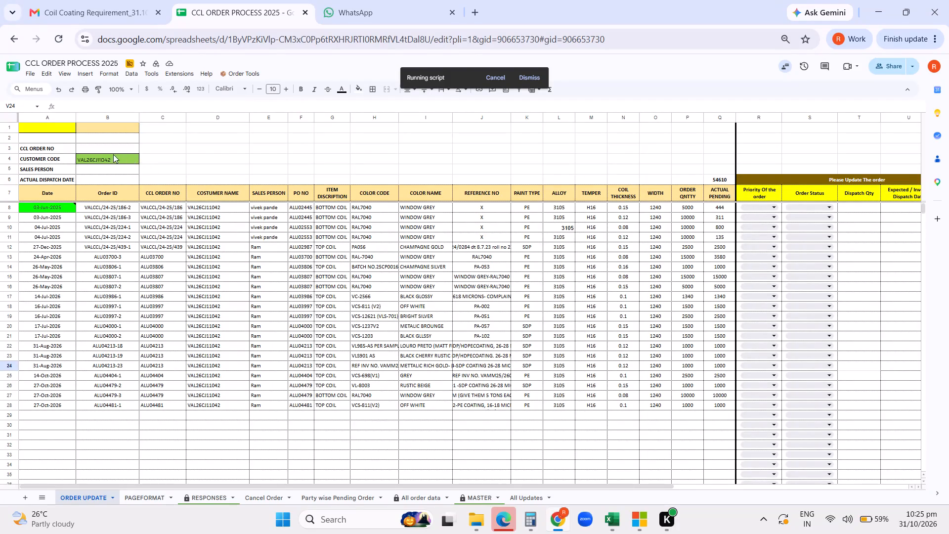
Clear the customer code filter on the order update sheet.
{"action": "left_click", "coordinate": [111, 158]}
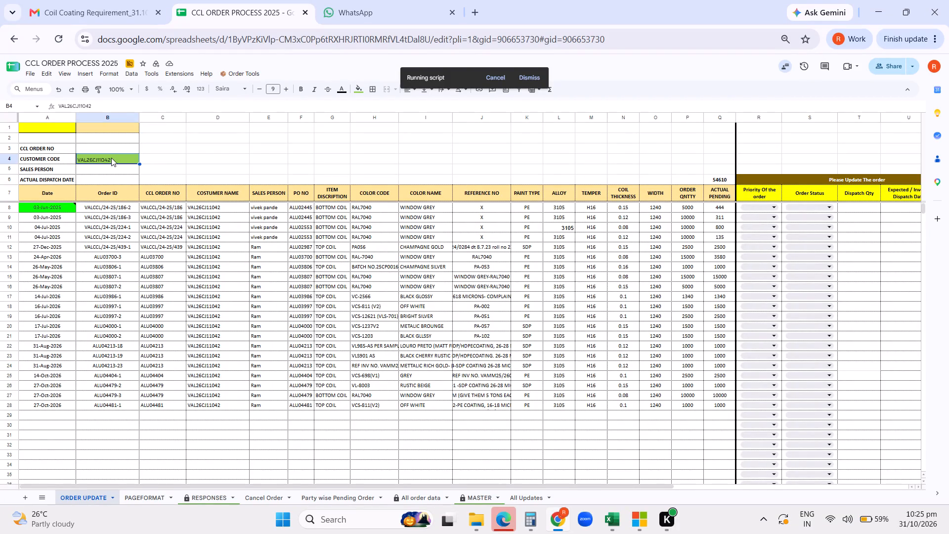
{"action": "key", "text": "Delete"}
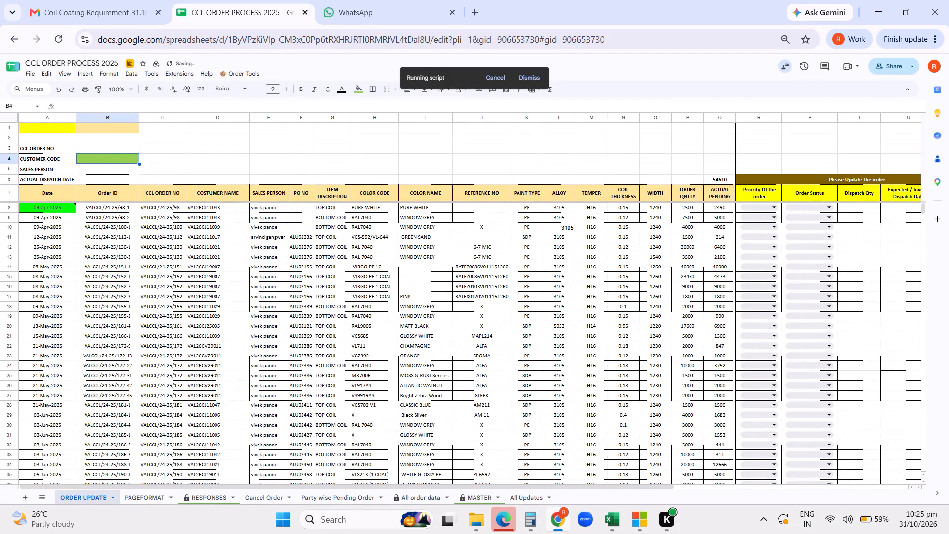